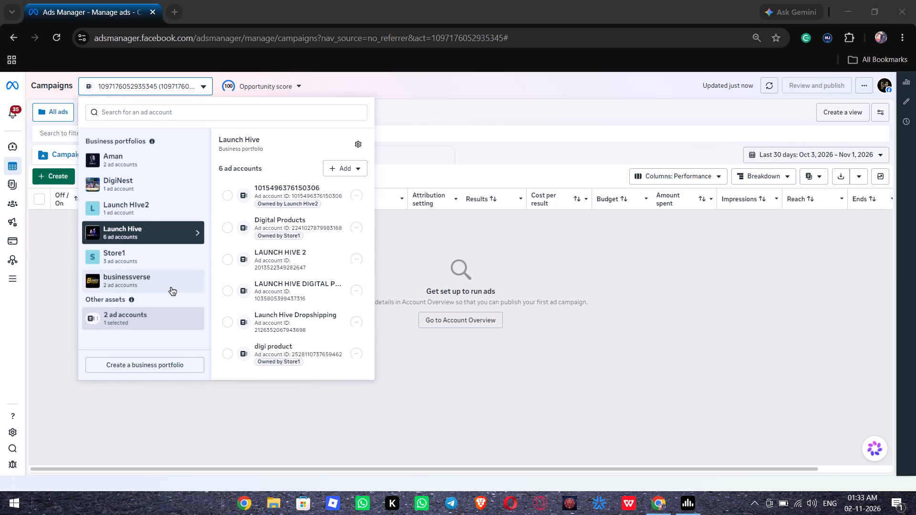
pyautogui.click(166, 263)
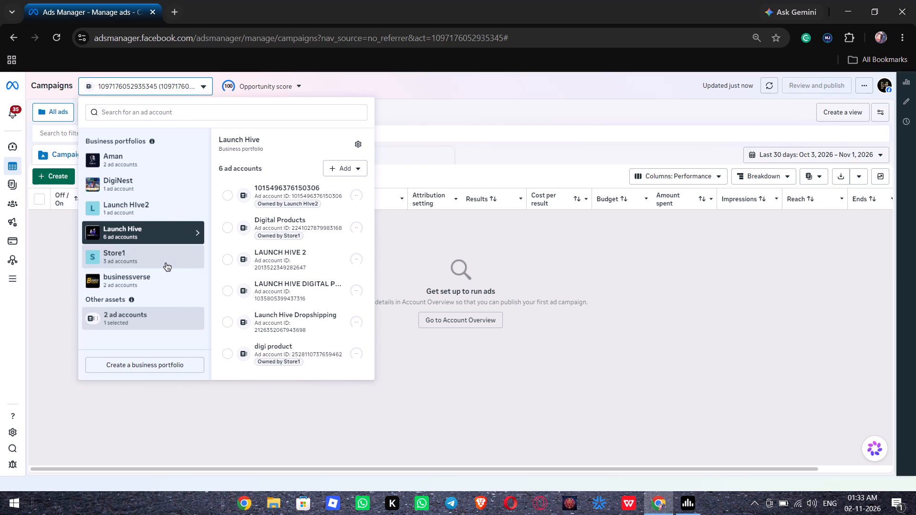
pyautogui.click(136, 162)
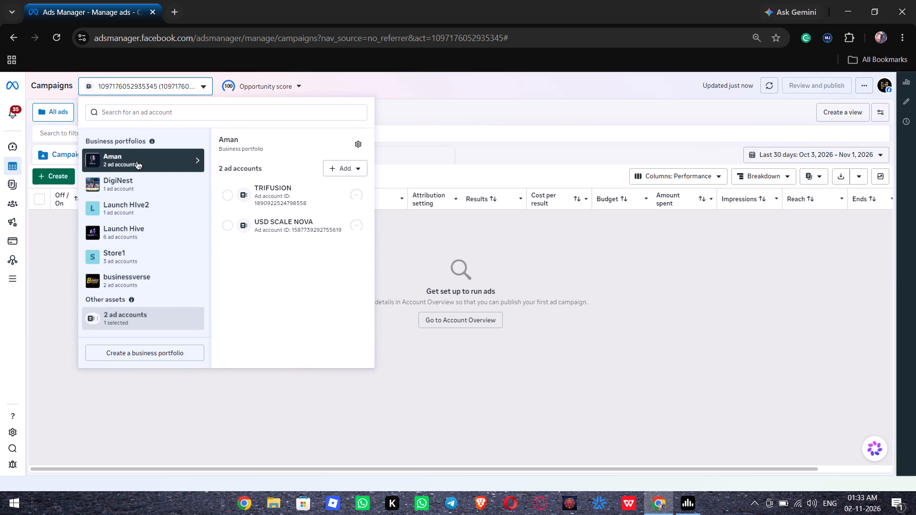
pyautogui.click(271, 222)
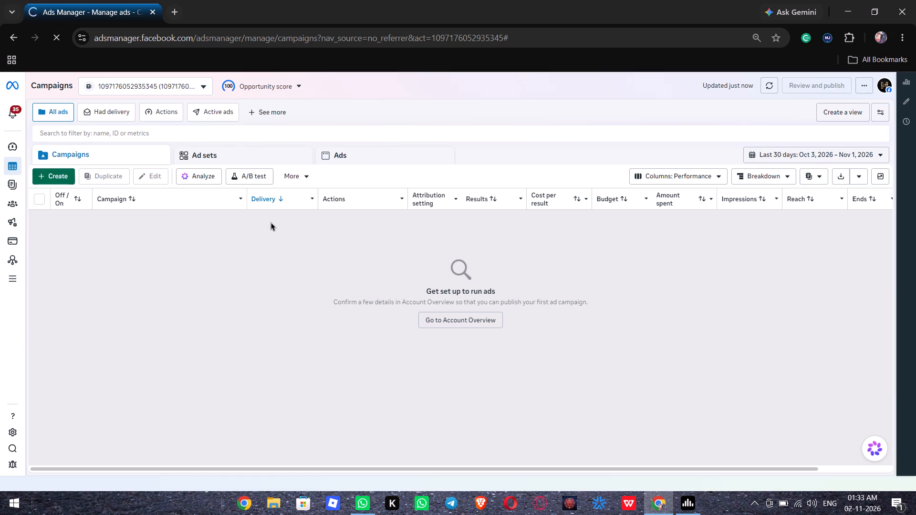
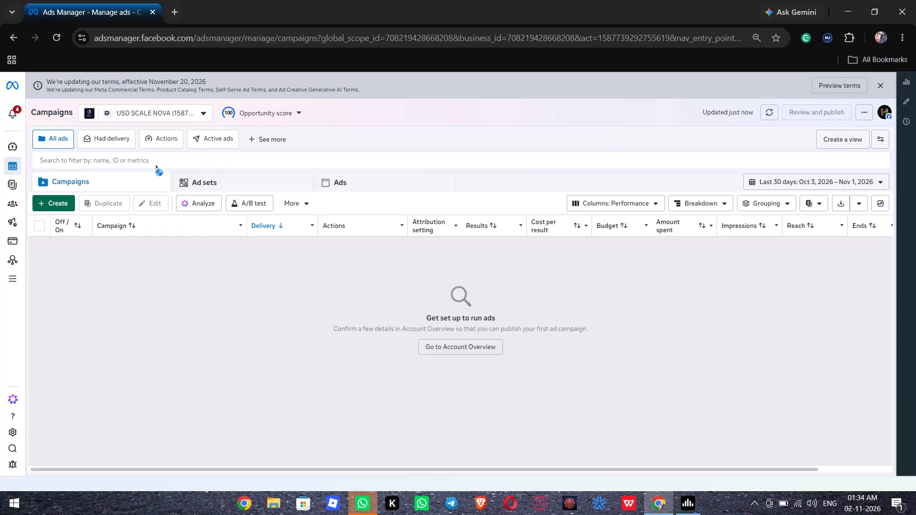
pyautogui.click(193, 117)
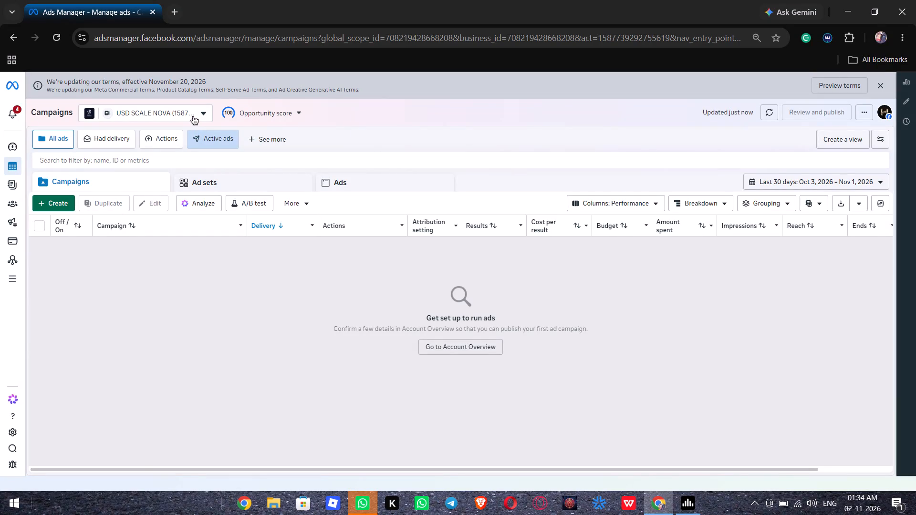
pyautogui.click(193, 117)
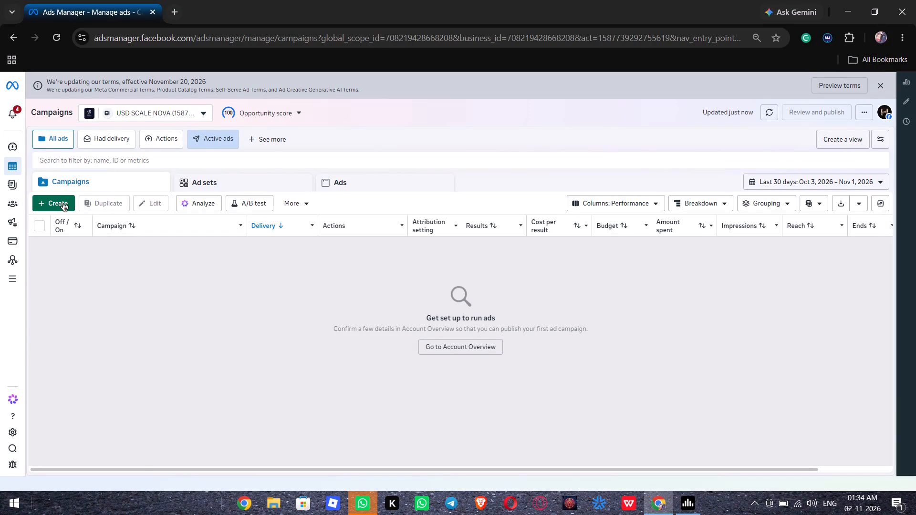
# Start a new campaign with the Auction buying type and the Leads objective, and continue to its setup.
pyautogui.click(62, 203)
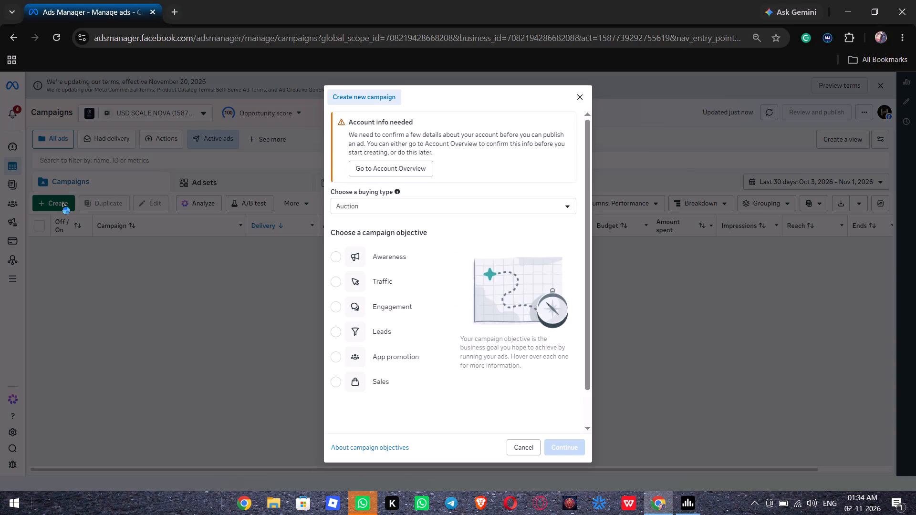
pyautogui.click(408, 340)
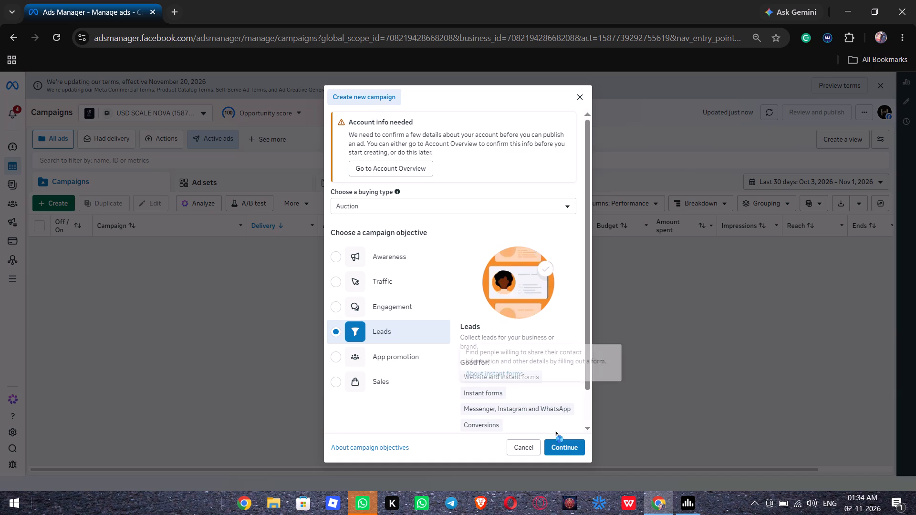
pyautogui.click(562, 444)
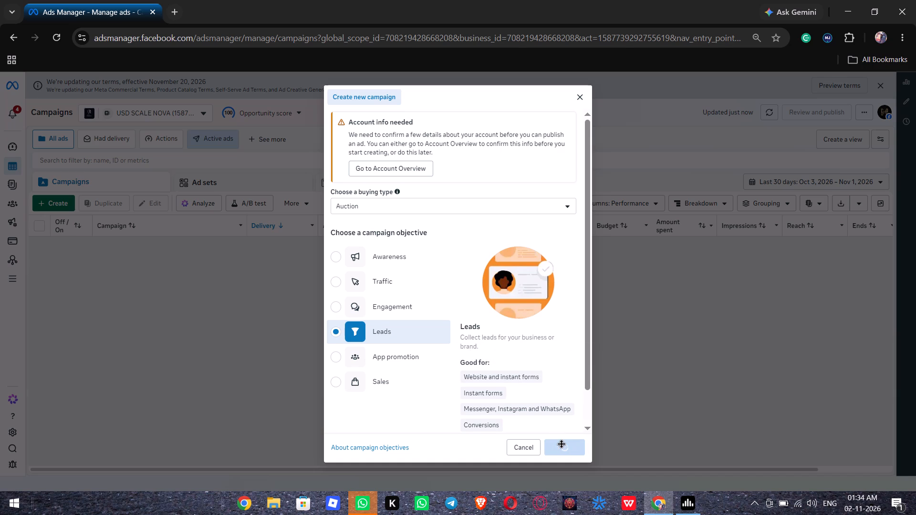
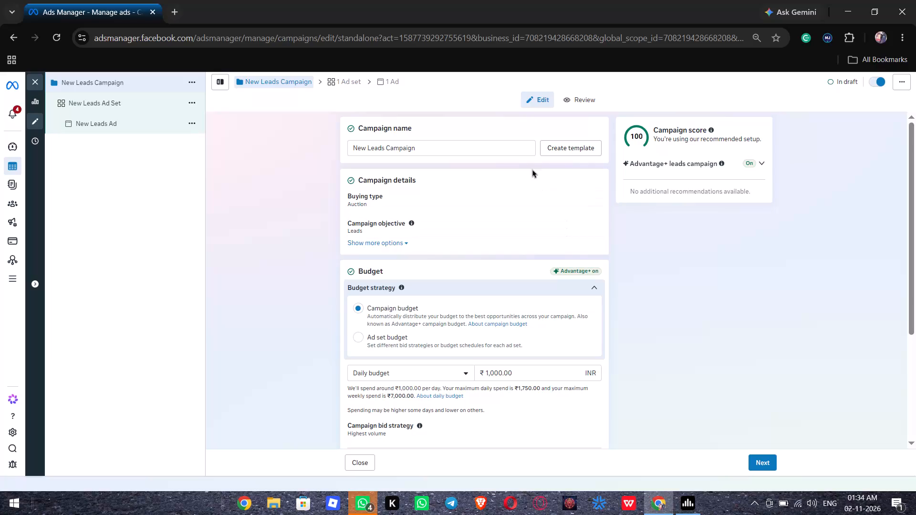
# Rename the new leads campaign as "DP SP 799 | 2 NOV".
pyautogui.tripleClick(508, 149)
pyautogui.press('BackSpace')
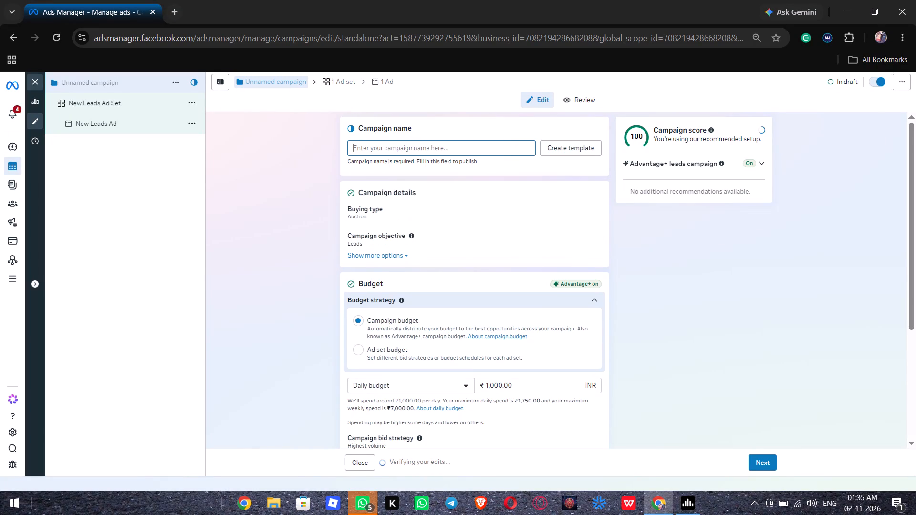
pyautogui.write('DP SP')
pyautogui.press('space')
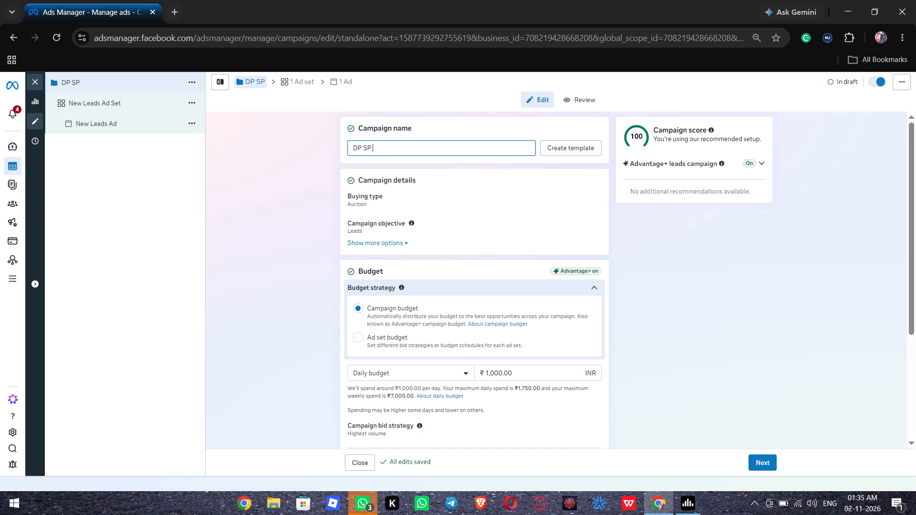
pyautogui.write('799')
pyautogui.press('space')
pyautogui.hotkey('shift', '_')
pyautogui.press('BackSpace')
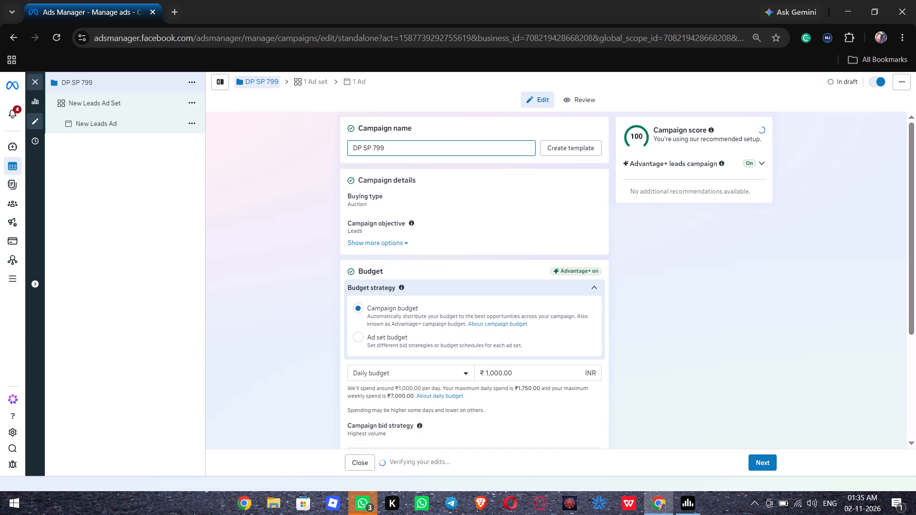
pyautogui.write('|')
pyautogui.press('space')
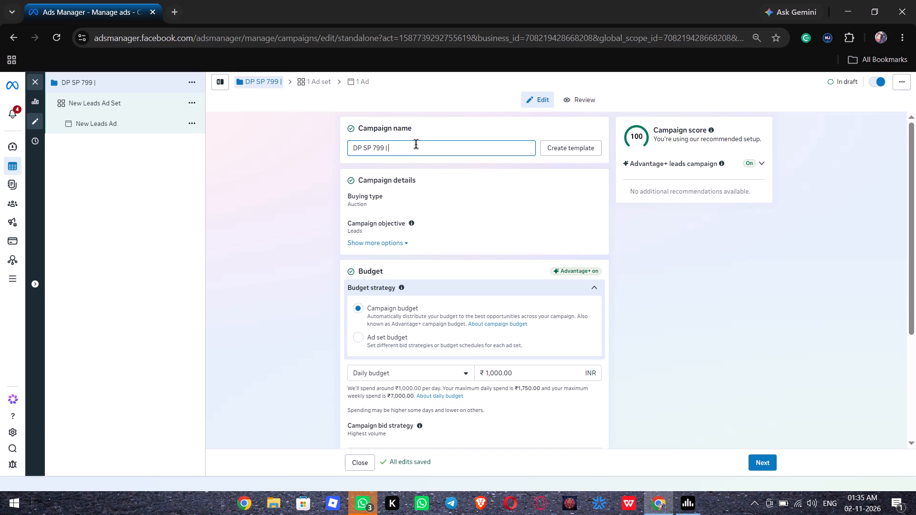
pyautogui.write('2')
pyautogui.press('space')
pyautogui.write('NOBV')
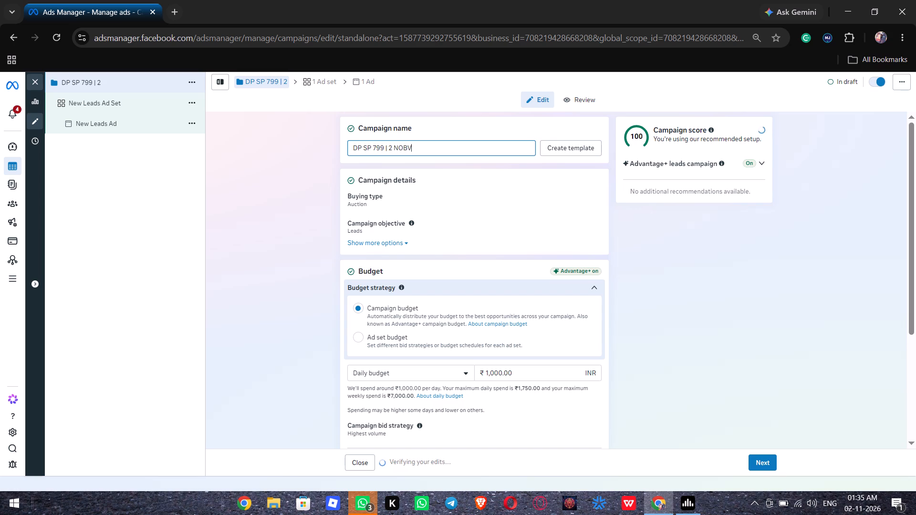
pyautogui.press('BackSpace')
pyautogui.press('BackSpace')
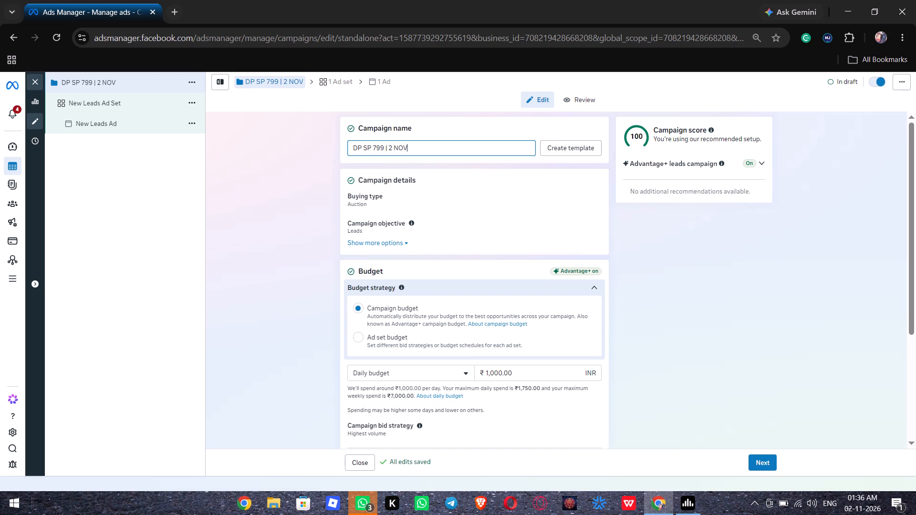
pyautogui.click(416, 144)
pyautogui.click(288, 239)
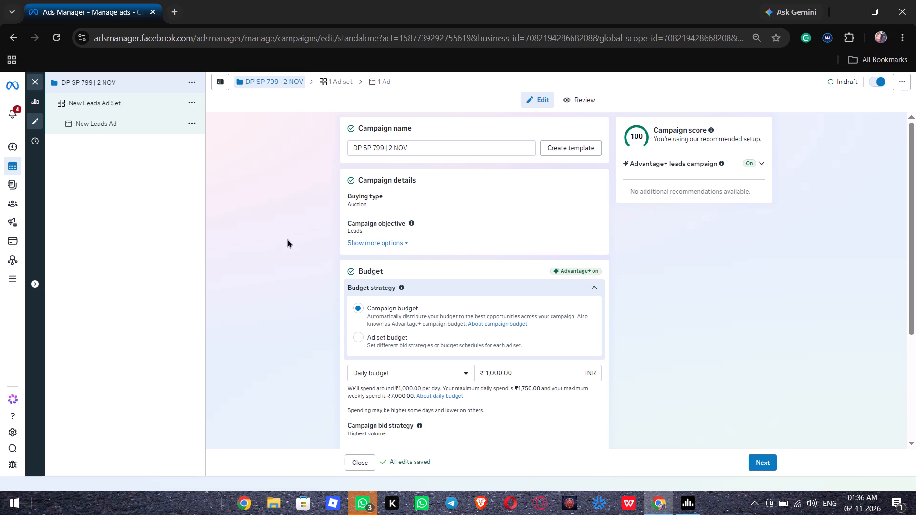
# Set the campaign's daily budget to ₹504.
pyautogui.scroll(-1, 288, 239)
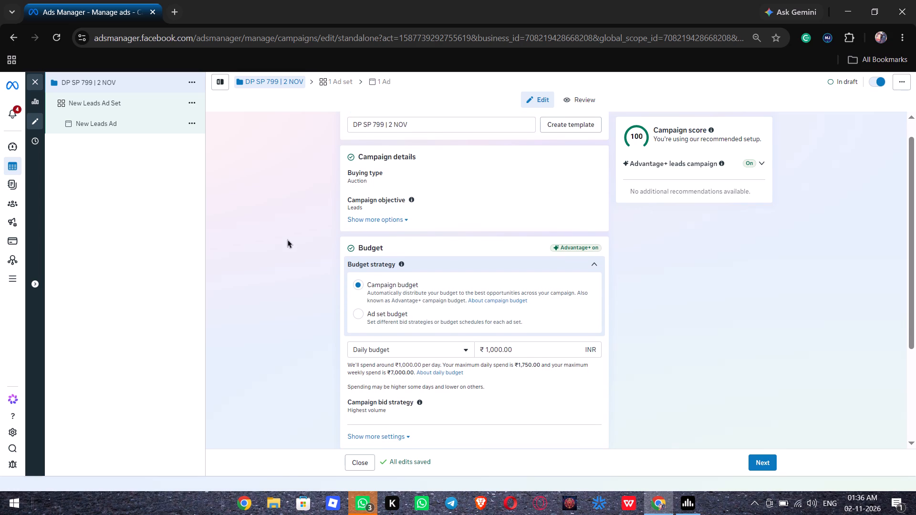
pyautogui.tripleClick(532, 351)
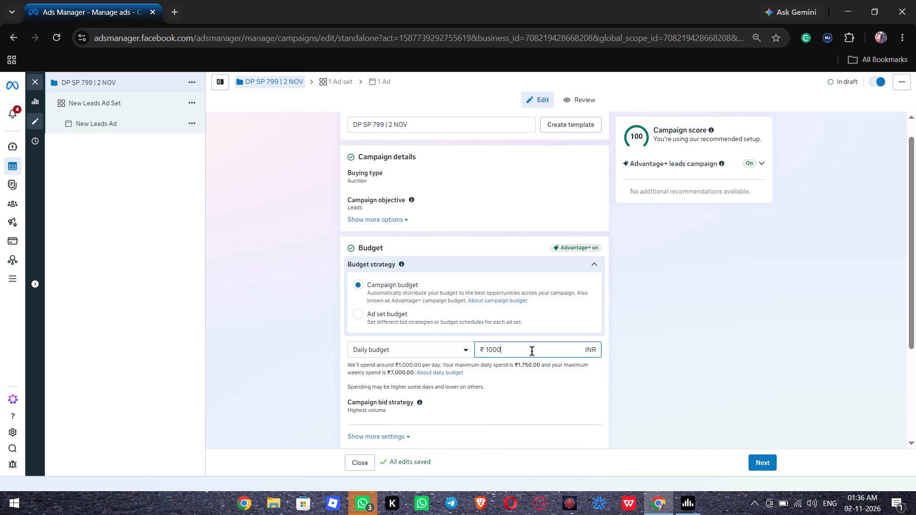
pyautogui.press('BackSpace')
pyautogui.write('54')
pyautogui.press('BackSpace')
pyautogui.press('BackSpace')
pyautogui.press('BackSpace')
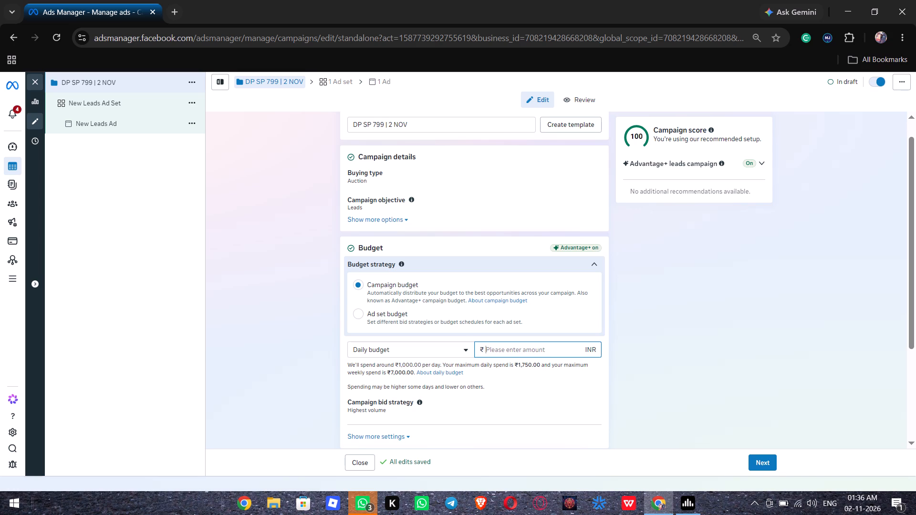
pyautogui.write('504')
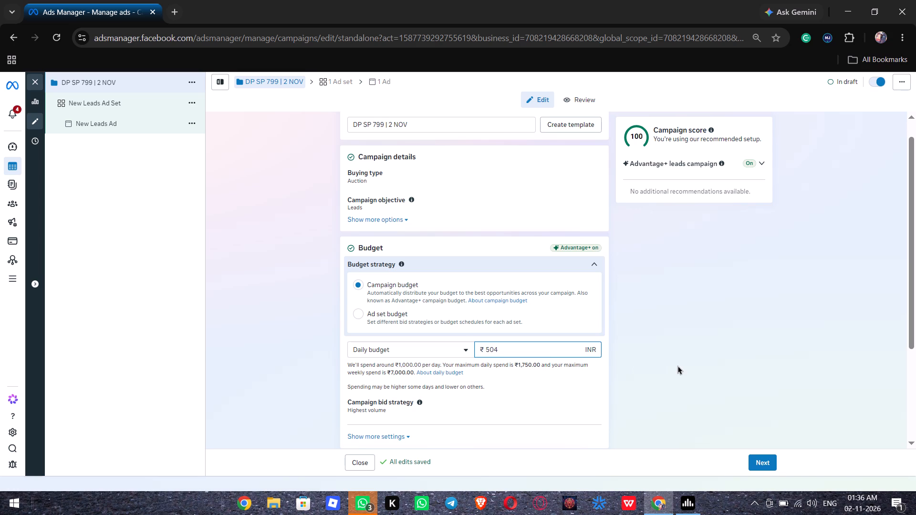
pyautogui.click(678, 366)
# Open the campaign's ad set and clear its default name to enter a new one.
pyautogui.scroll(-5, 548, 381)
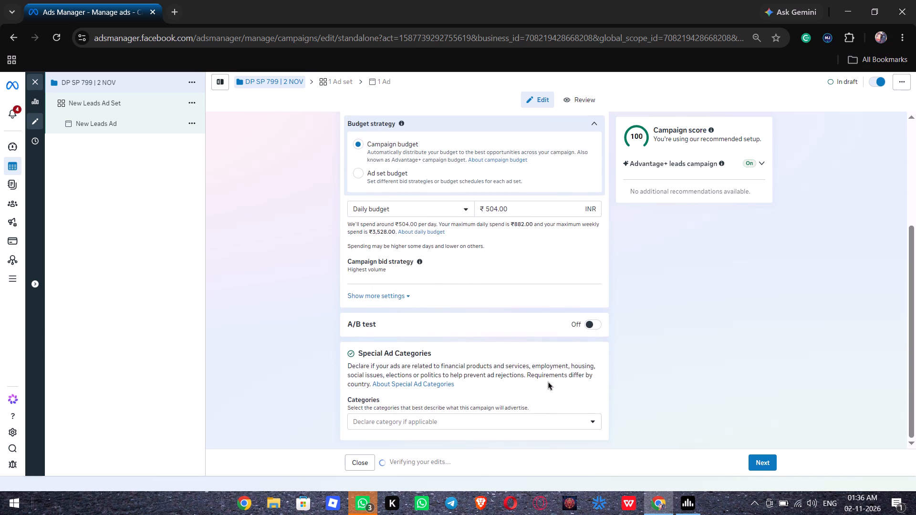
pyautogui.scroll(-5, 548, 381)
pyautogui.click(116, 105)
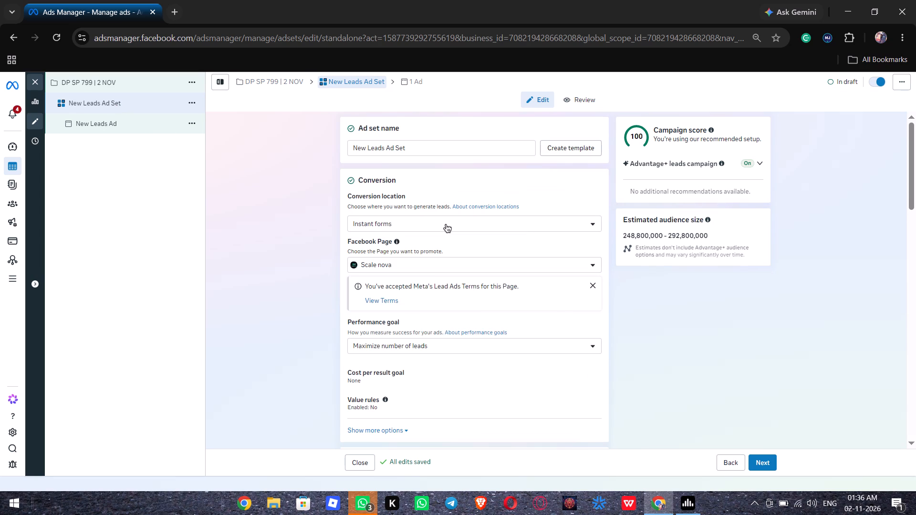
pyautogui.click(446, 225)
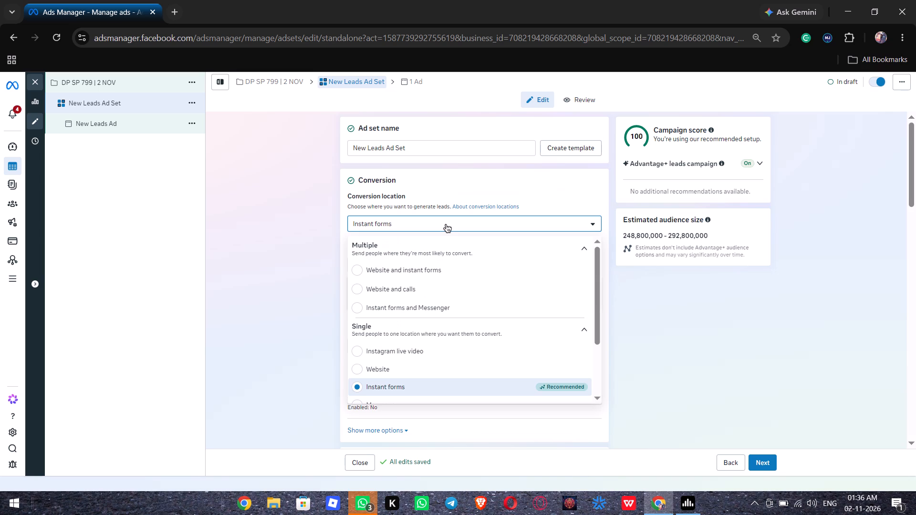
pyautogui.click(445, 150)
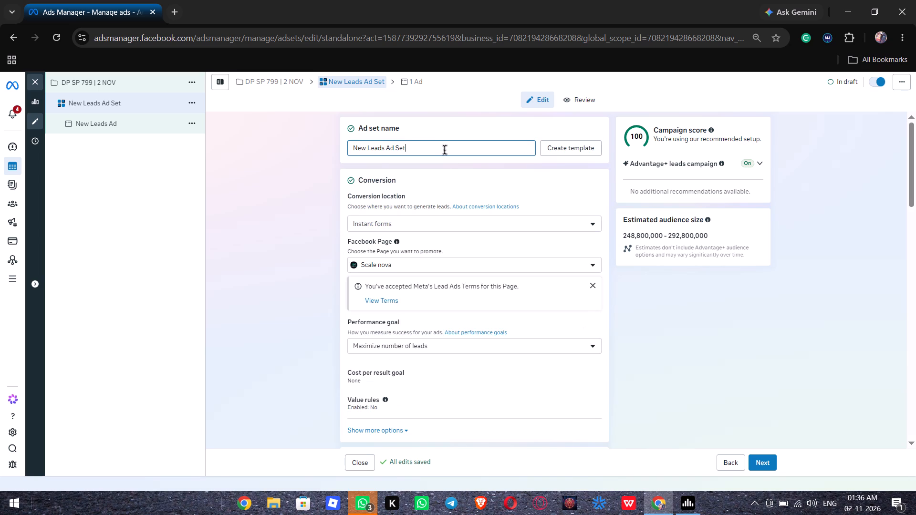
pyautogui.tripleClick(445, 150)
pyautogui.click(445, 150)
pyautogui.press('BackSpace')
pyautogui.press('BackSpace')
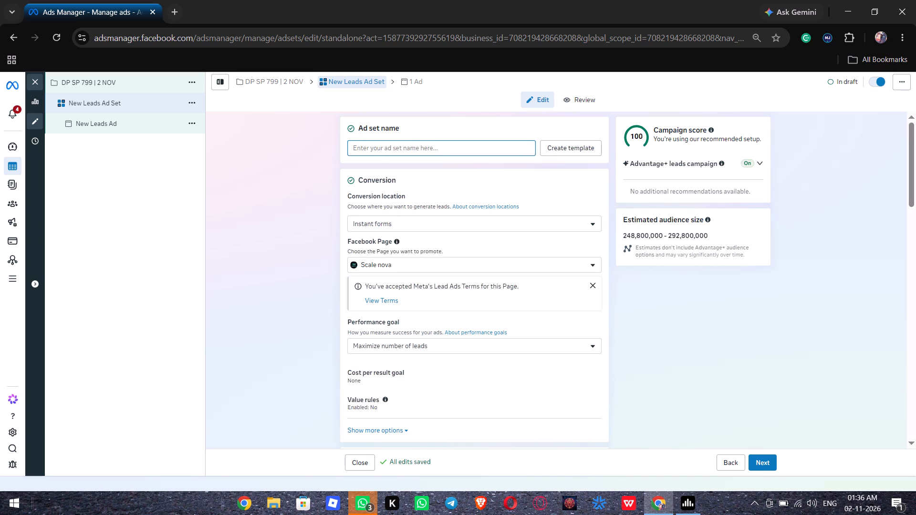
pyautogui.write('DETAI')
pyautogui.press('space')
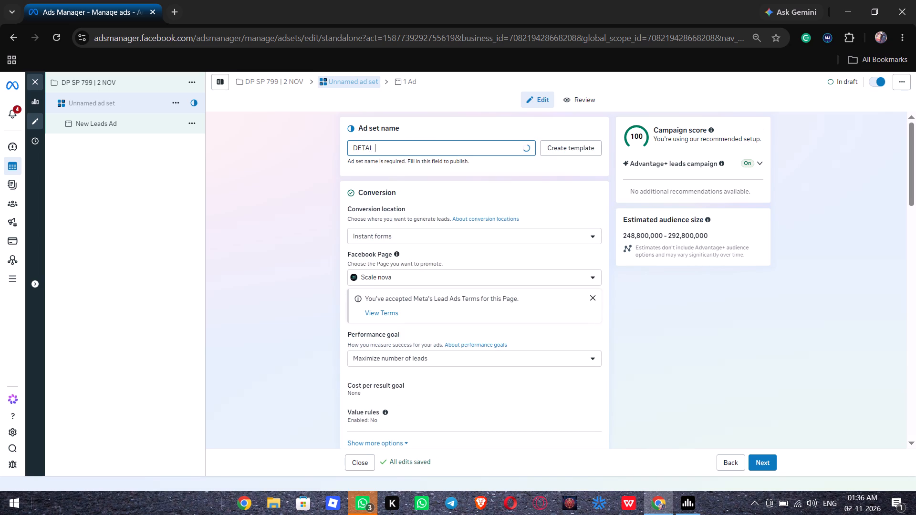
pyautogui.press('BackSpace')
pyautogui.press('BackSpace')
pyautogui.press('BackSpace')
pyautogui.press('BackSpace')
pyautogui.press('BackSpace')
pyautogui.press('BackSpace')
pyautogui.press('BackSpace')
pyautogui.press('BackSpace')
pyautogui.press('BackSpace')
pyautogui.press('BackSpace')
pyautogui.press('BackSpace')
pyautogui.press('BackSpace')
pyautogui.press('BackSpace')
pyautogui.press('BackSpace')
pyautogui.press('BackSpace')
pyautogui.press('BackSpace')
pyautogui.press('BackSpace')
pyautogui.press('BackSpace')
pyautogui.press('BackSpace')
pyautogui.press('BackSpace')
# Name the ad set "AD SET 1".
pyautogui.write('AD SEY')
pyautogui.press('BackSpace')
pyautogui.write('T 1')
pyautogui.click(299, 240)
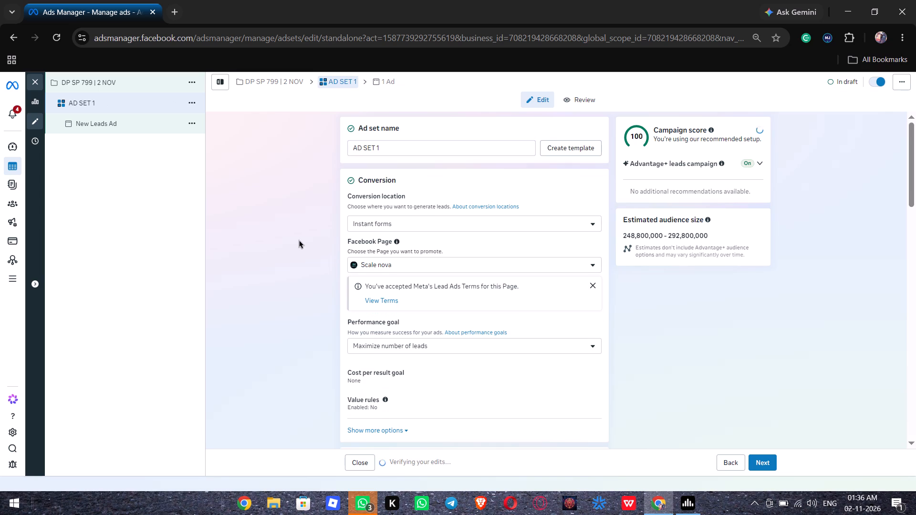
# Set the ad set's conversion location to WhatsApp.
pyautogui.click(400, 226)
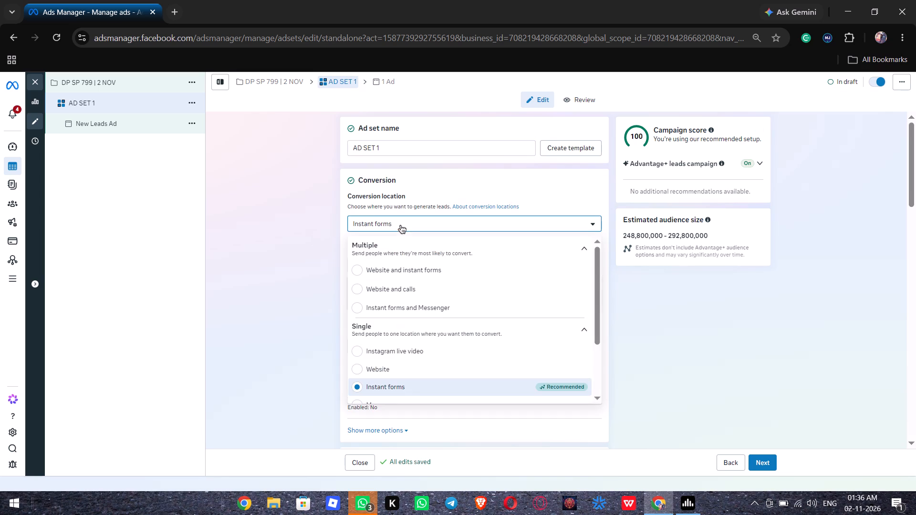
pyautogui.scroll(-1, 375, 388)
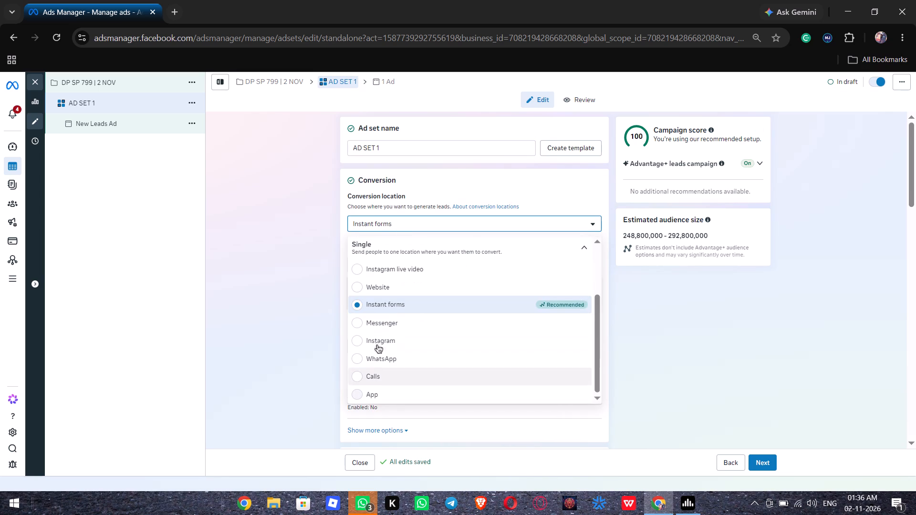
pyautogui.click(378, 363)
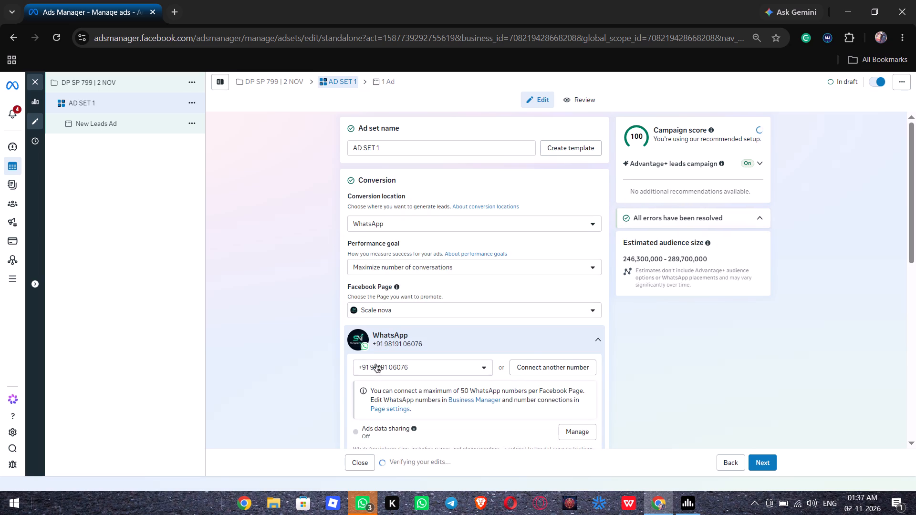
# Switch the ad set's WhatsApp contact to the first number in the list of connected numbers.
pyautogui.click(375, 364)
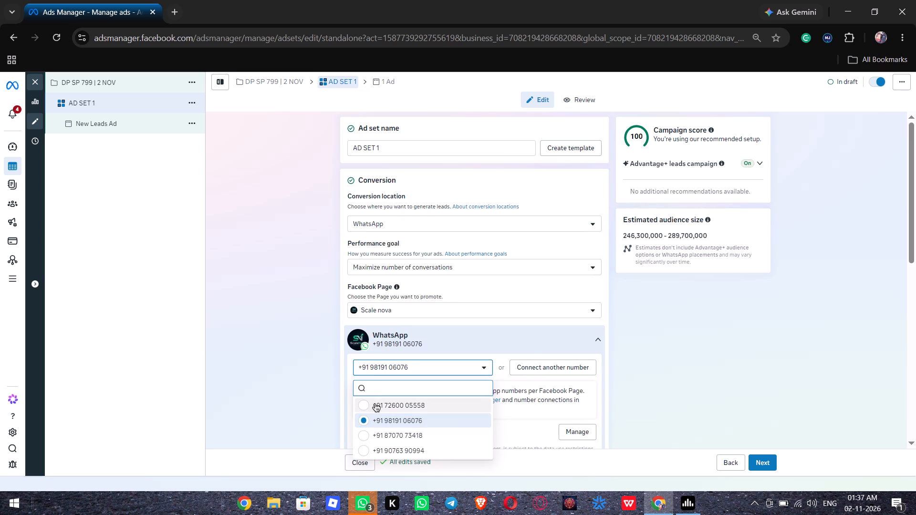
pyautogui.click(375, 404)
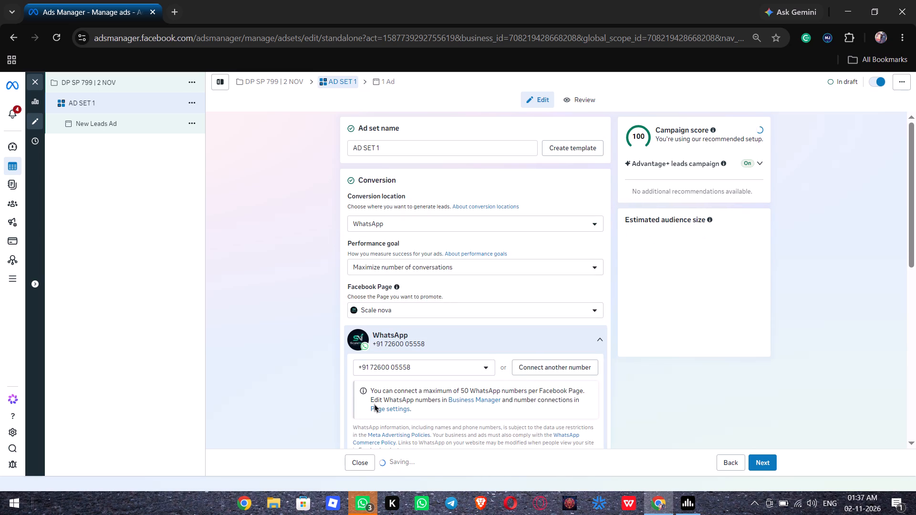
pyautogui.click(375, 404)
# Set the ad set's schedule start time to 06:00 AM.
pyautogui.scroll(-3, 292, 365)
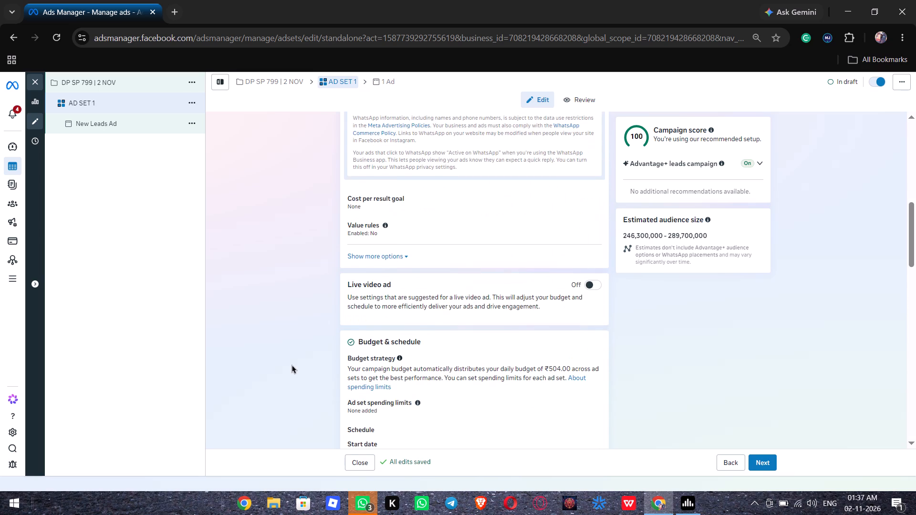
pyautogui.scroll(-1, 292, 365)
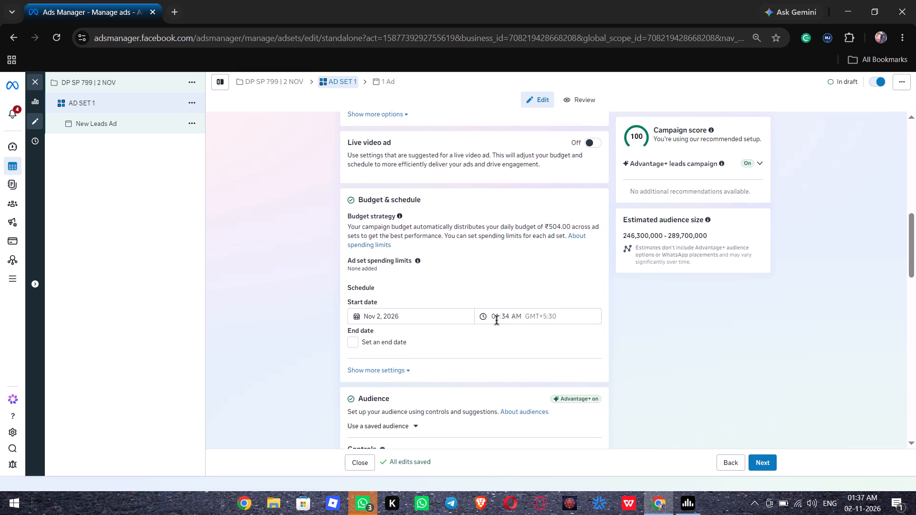
pyautogui.click(497, 316)
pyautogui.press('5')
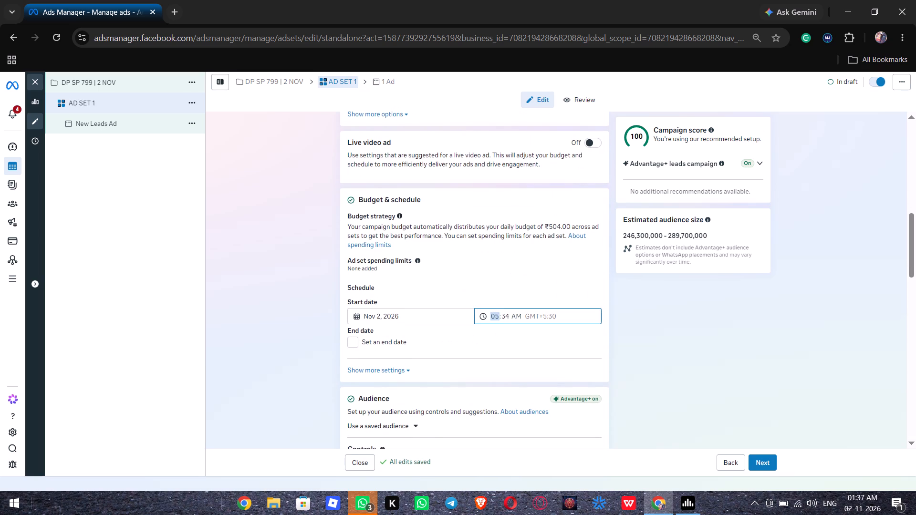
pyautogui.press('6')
pyautogui.press('Right')
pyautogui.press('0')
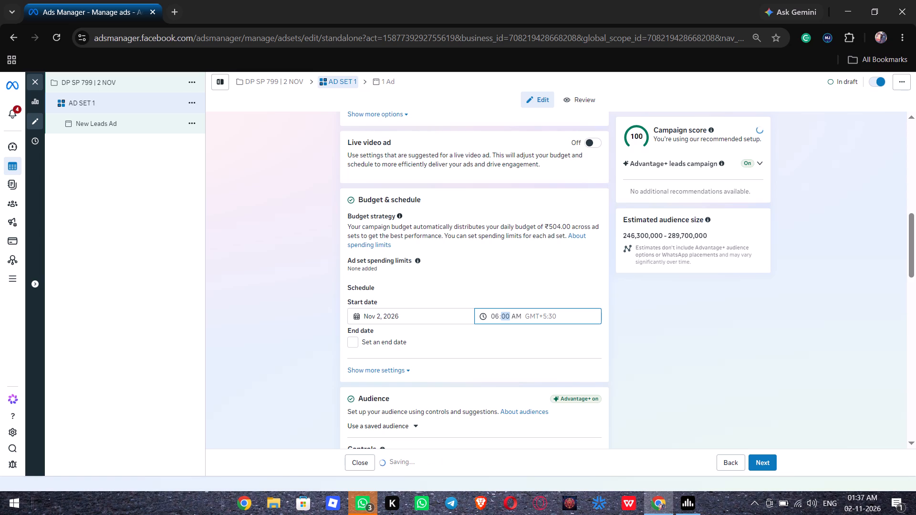
pyautogui.click(645, 340)
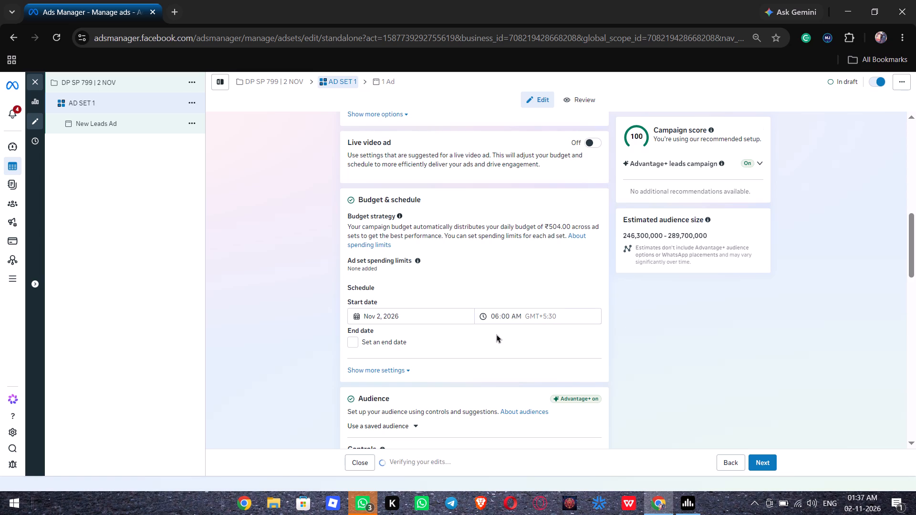
pyautogui.scroll(-2, 497, 334)
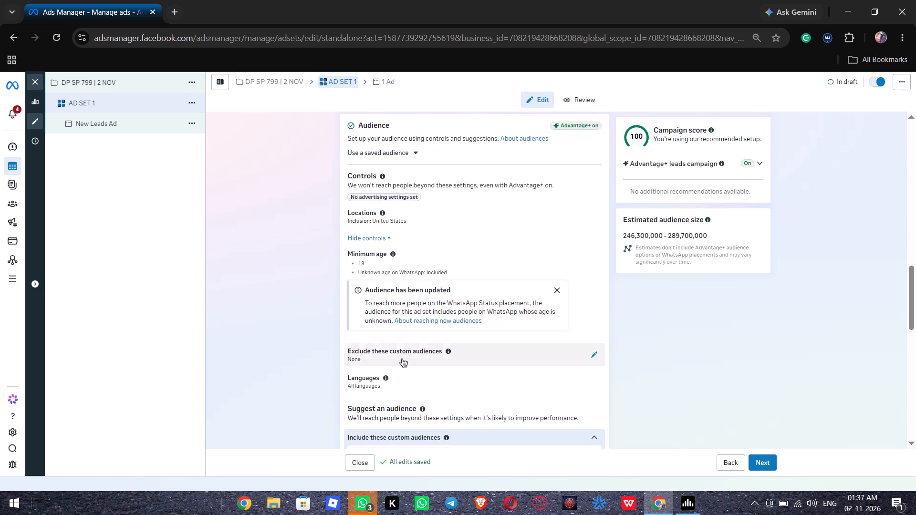
pyautogui.scroll(-1, 411, 383)
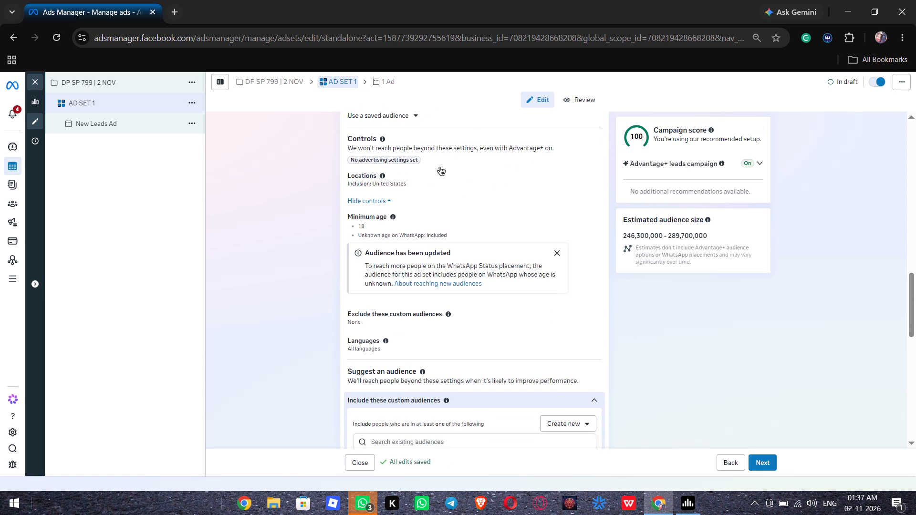
pyautogui.click(438, 179)
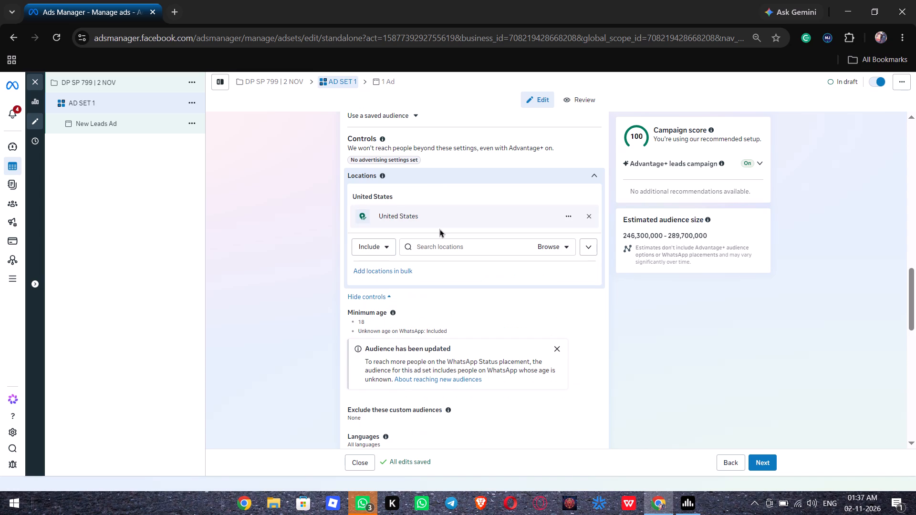
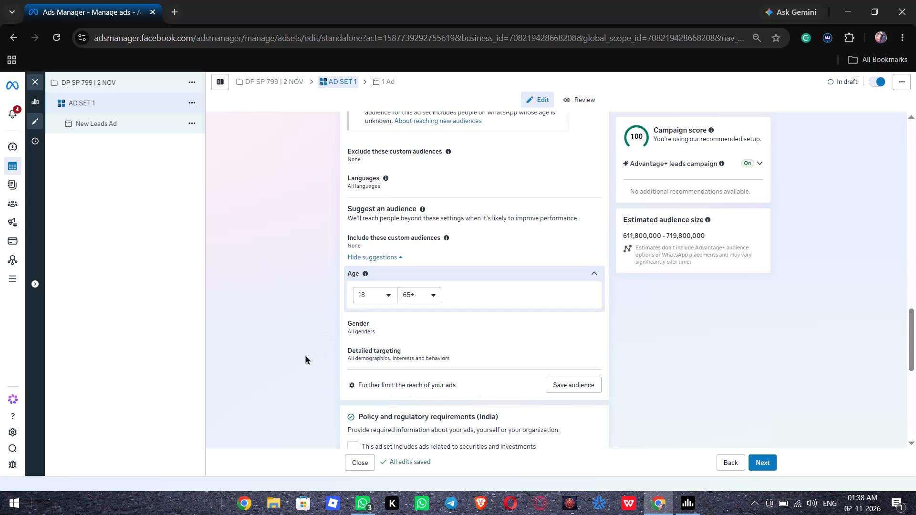
# Set the suggested audience's age range to 21–38 for AD SET 1.
pyautogui.click(385, 296)
pyautogui.click(390, 366)
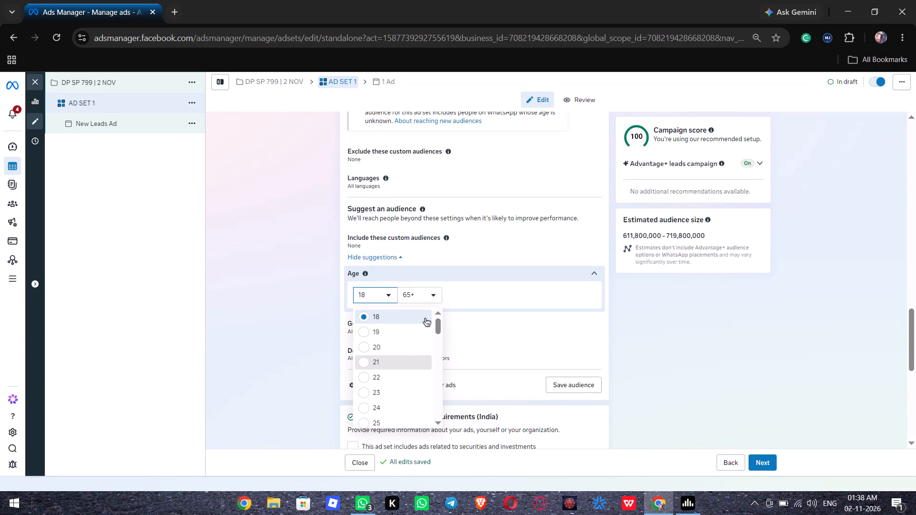
pyautogui.click(425, 291)
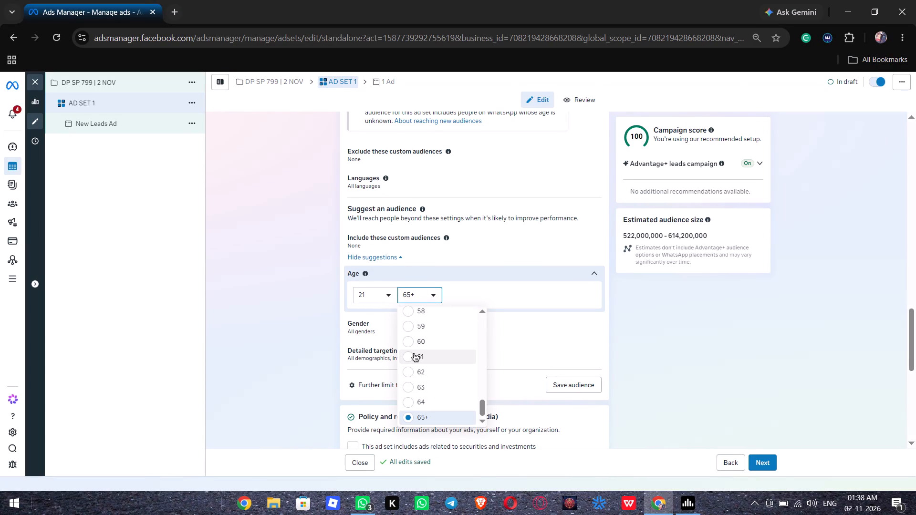
pyautogui.scroll(1, 414, 354)
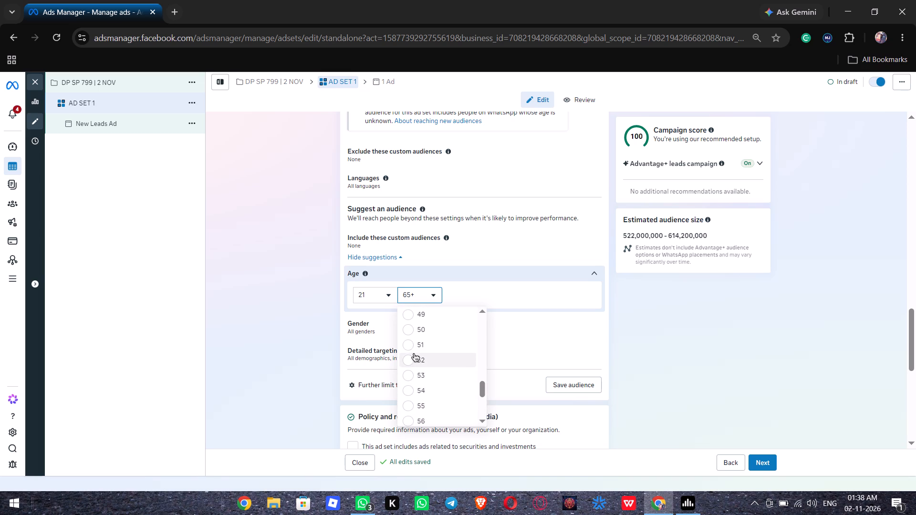
pyautogui.scroll(2, 414, 354)
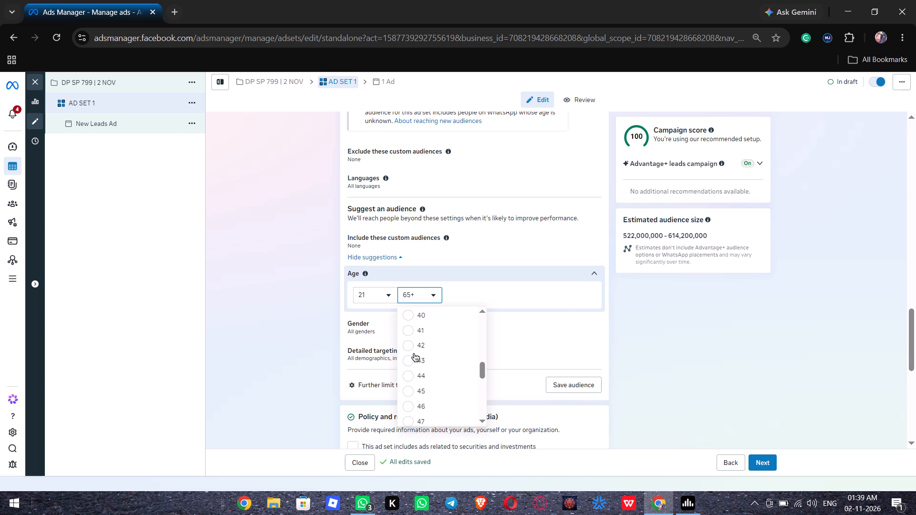
pyautogui.scroll(1, 414, 354)
pyautogui.click(412, 314)
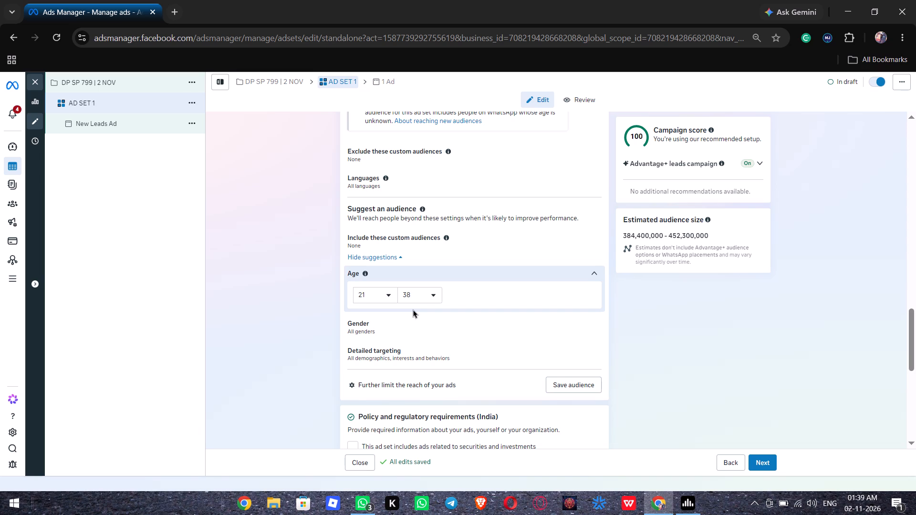
# Add the interest Entrepreneurship (business & finance) to the ad set's detailed targeting.
pyautogui.click(384, 355)
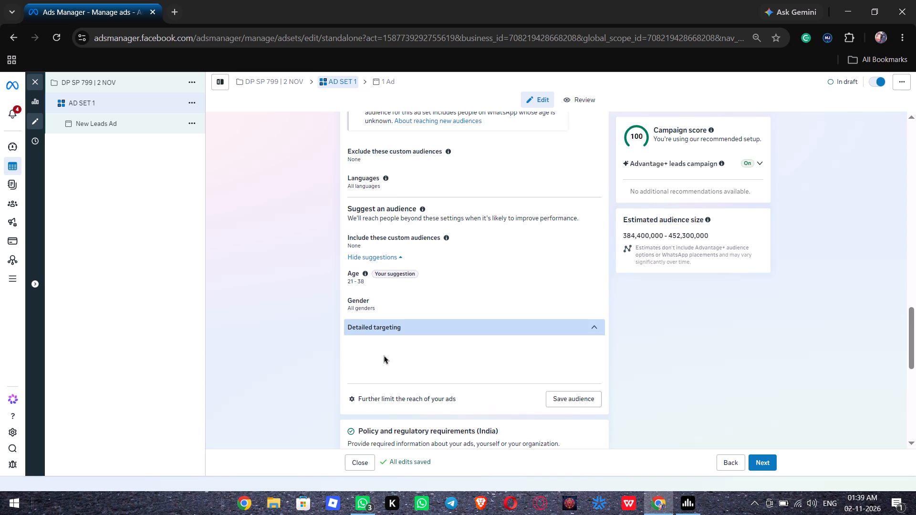
pyautogui.scroll(-1, 384, 355)
pyautogui.click(385, 281)
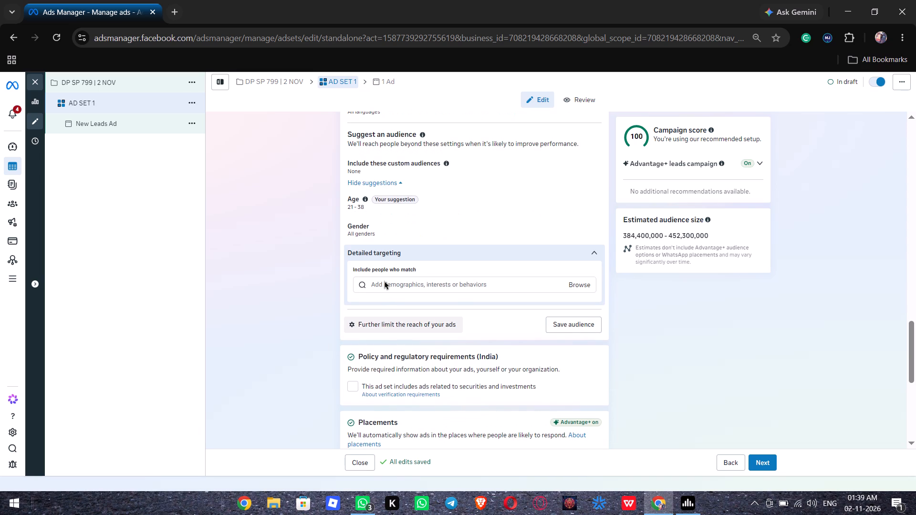
pyautogui.click(382, 283)
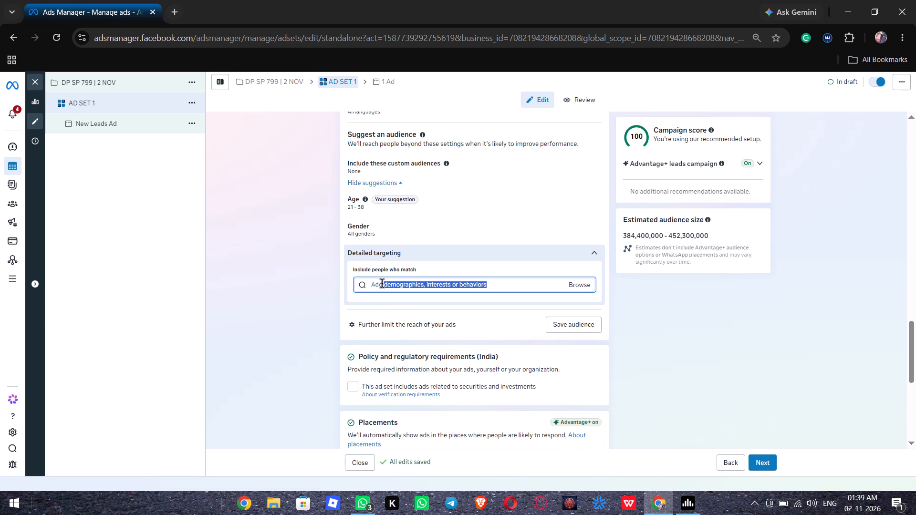
pyautogui.write('entre')
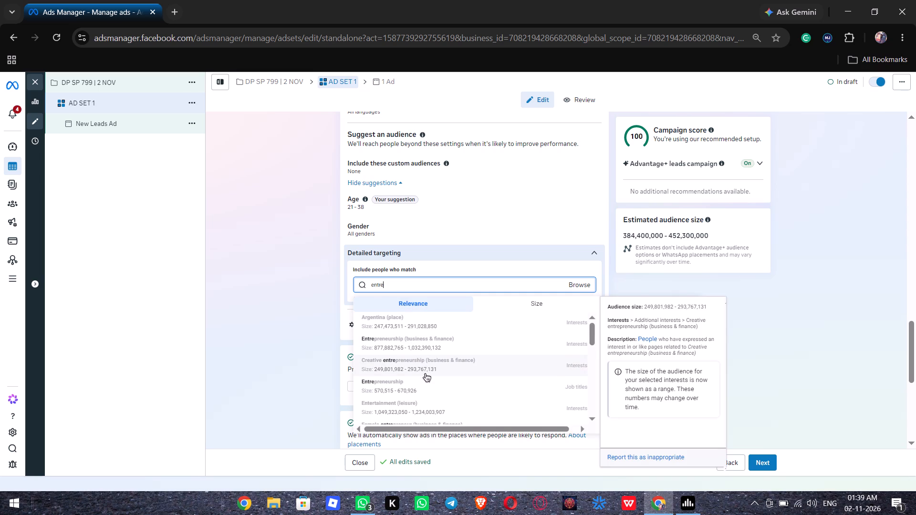
pyautogui.click(427, 335)
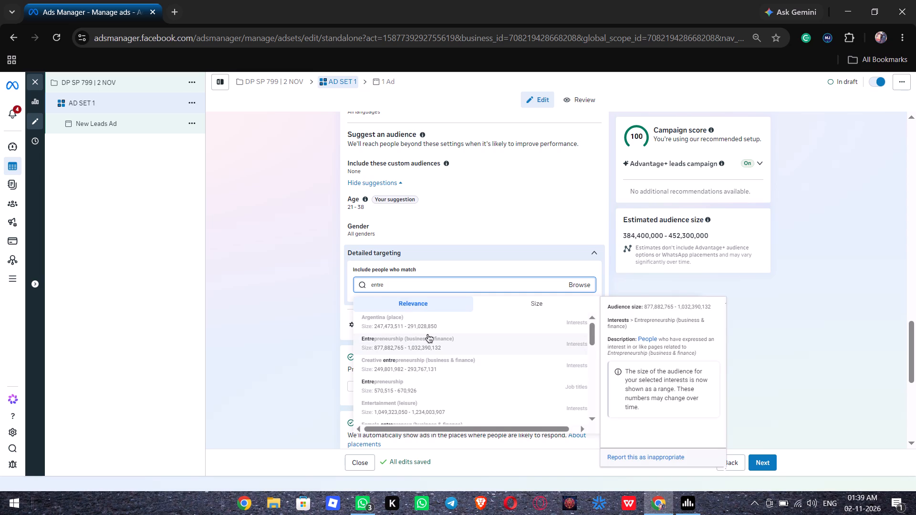
# Add the interest Freelancer (careers) to the ad set's detailed targeting.
pyautogui.write('freelancer')
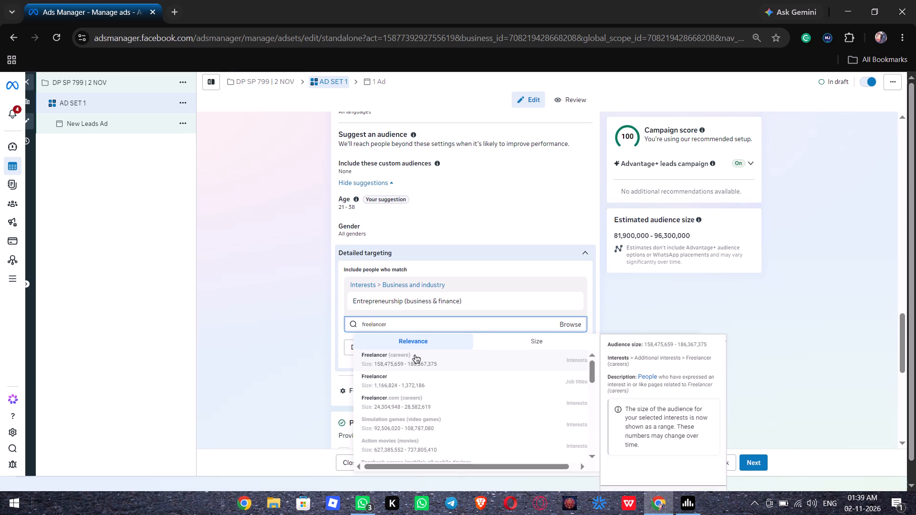
pyautogui.click(415, 355)
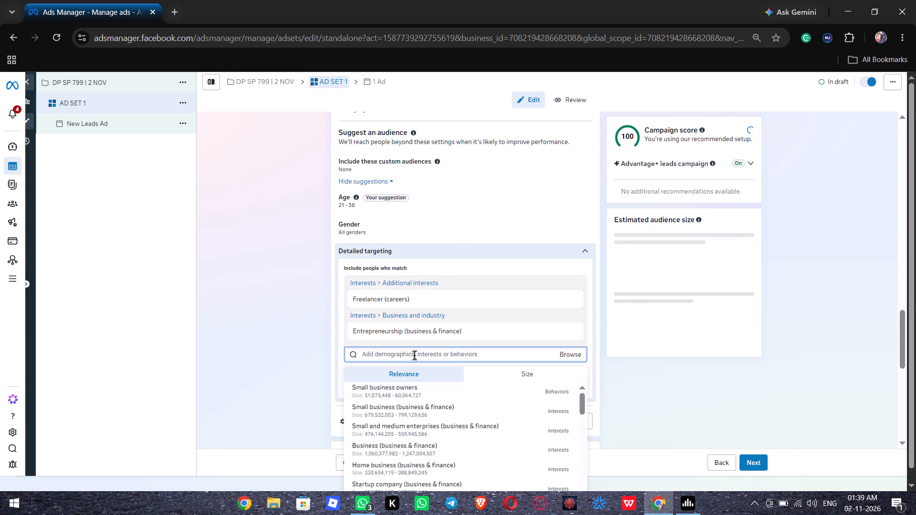
# Search the detailed targeting options for "digital marketing" as a further audience match.
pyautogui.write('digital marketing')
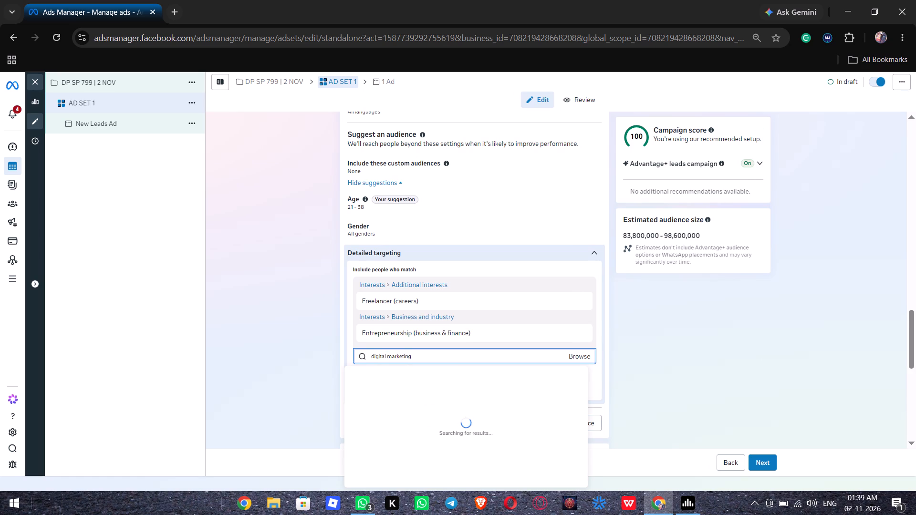
# Add the interest Digital marketing (marketing) to the ad set's detailed targeting and collapse that section.
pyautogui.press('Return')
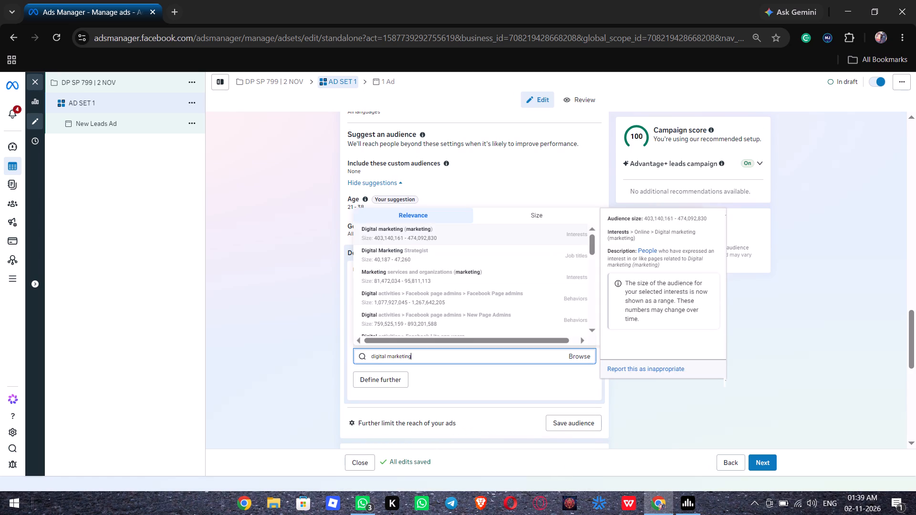
pyautogui.click(448, 239)
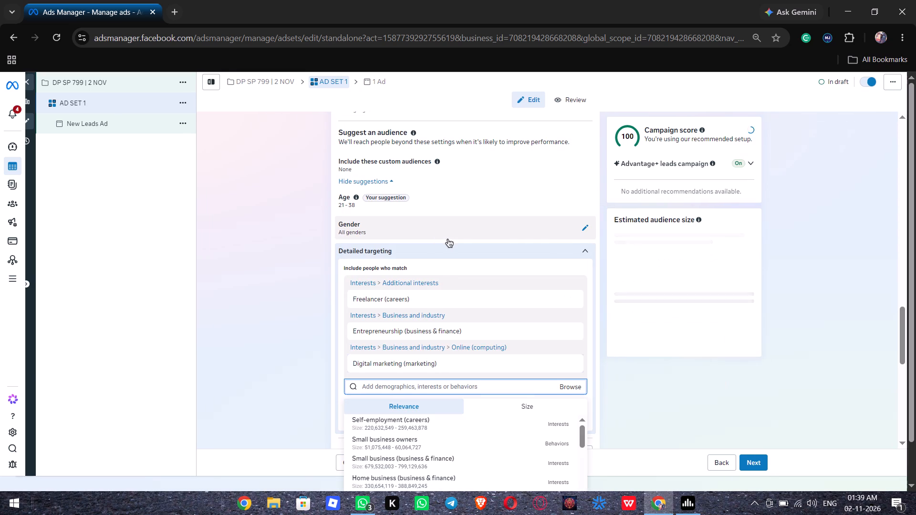
pyautogui.click(423, 250)
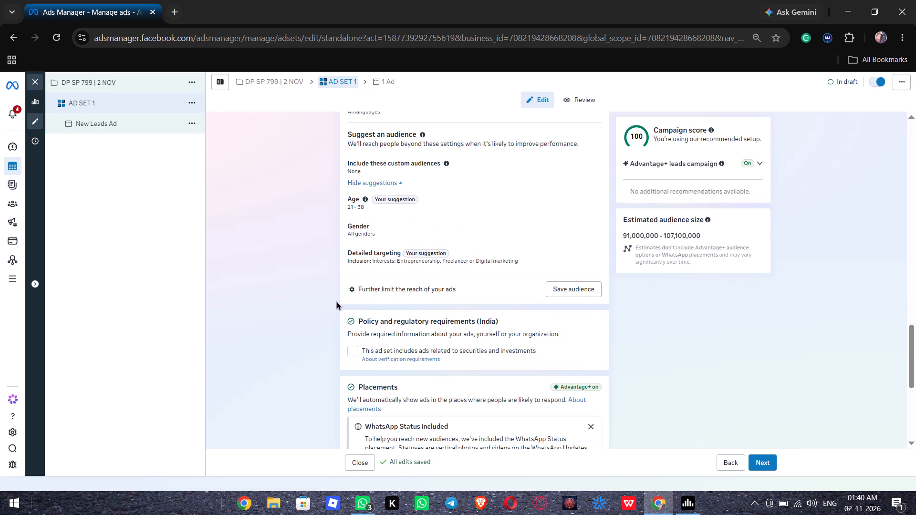
pyautogui.scroll(-1, 337, 301)
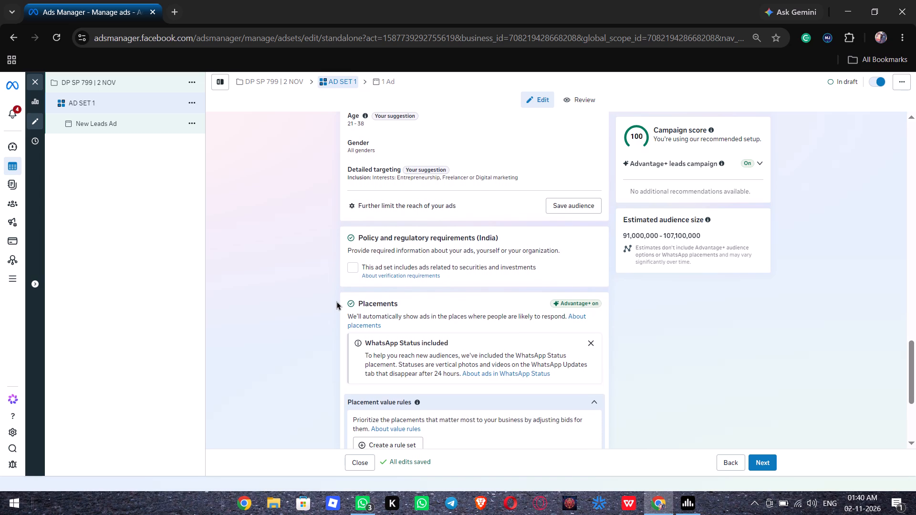
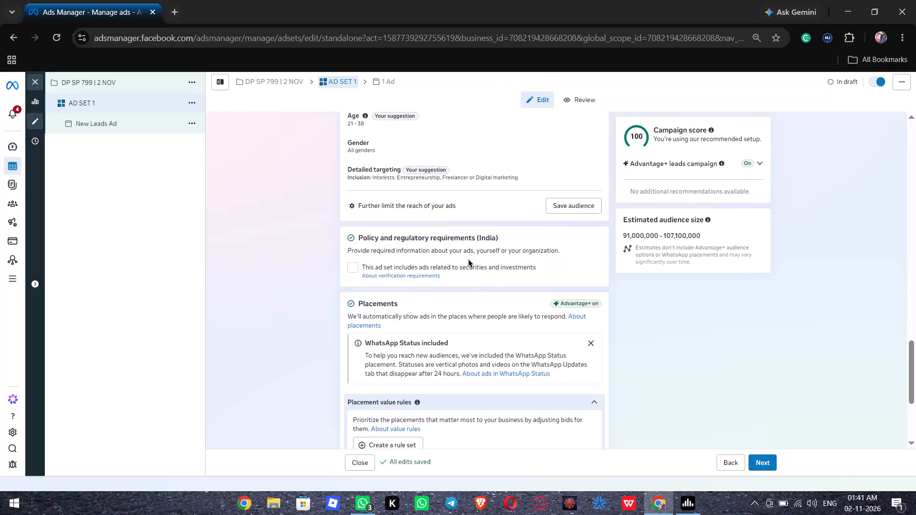
# Check the ad set's remaining placement and brand safety settings, collapsing the placement value rules section.
pyautogui.scroll(-1, 468, 259)
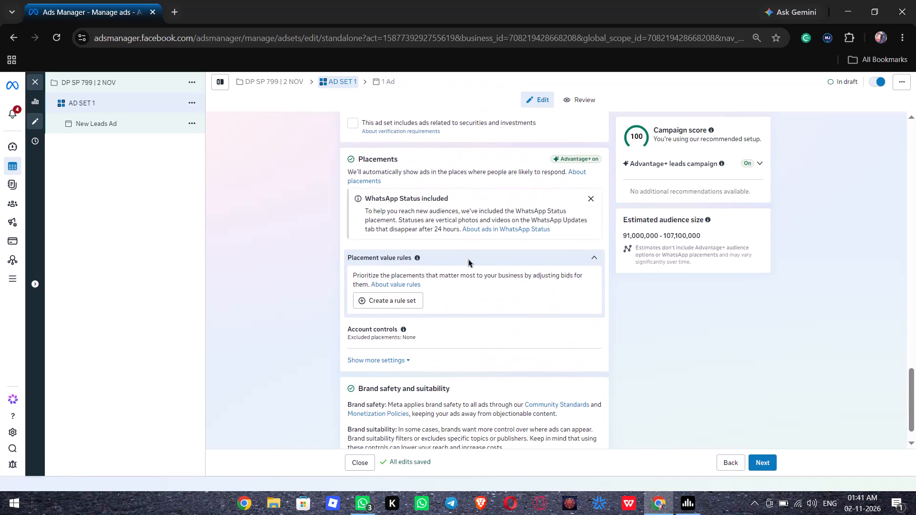
pyautogui.scroll(-1, 468, 259)
pyautogui.click(467, 233)
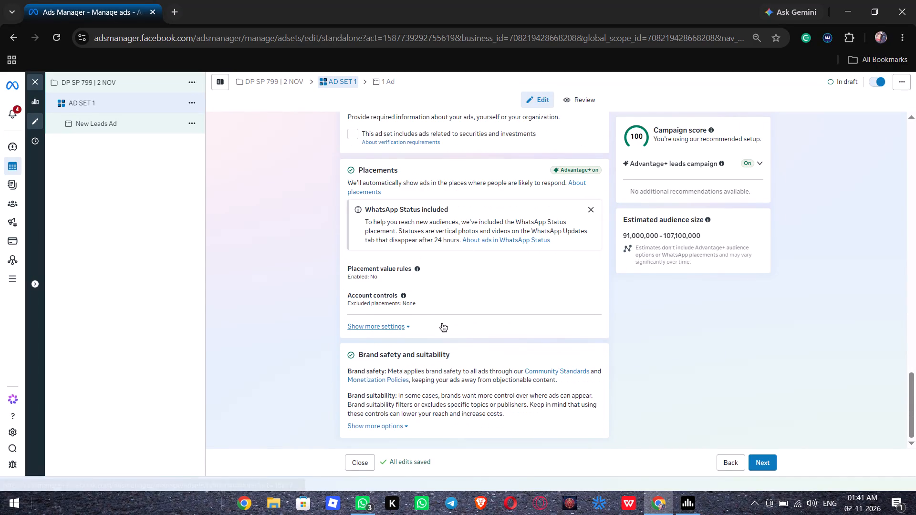
pyautogui.scroll(-2, 442, 324)
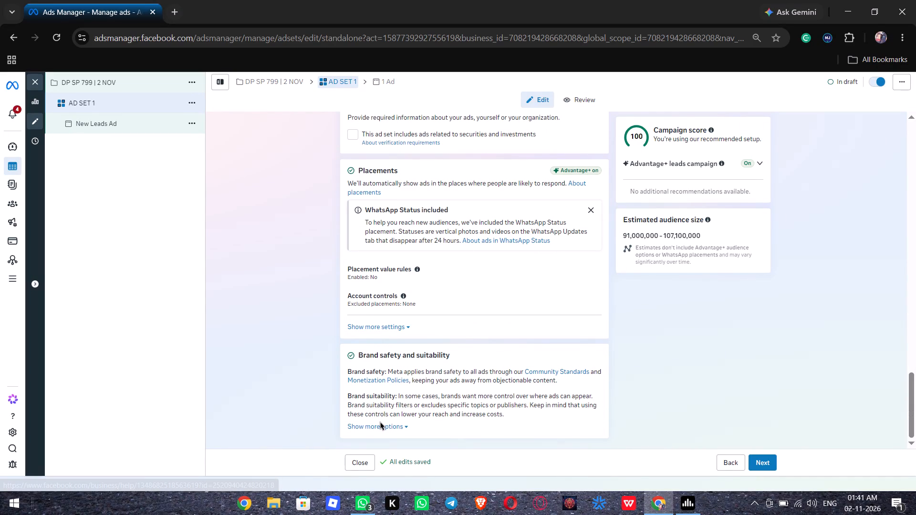
# Rename the New Leads Ad under AD SET 1 as AD 1.
pyautogui.click(149, 121)
pyautogui.tripleClick(149, 121)
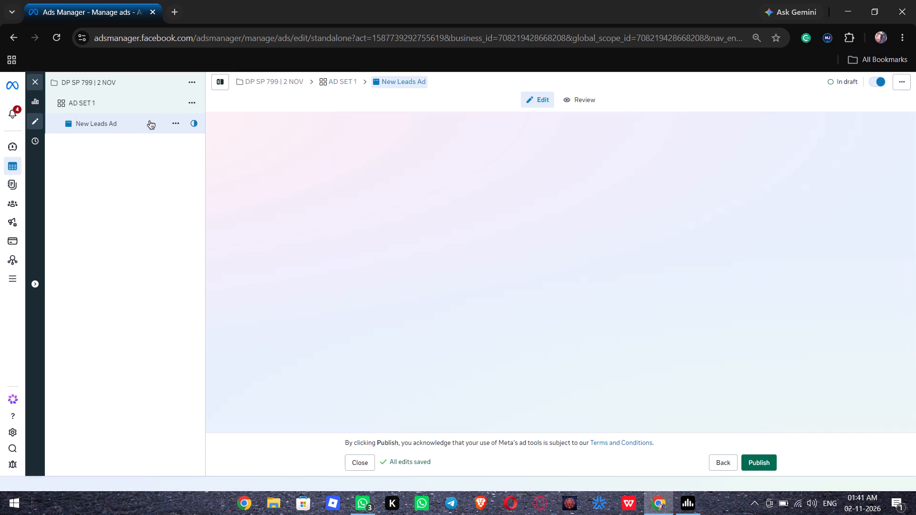
pyautogui.press('BackSpace')
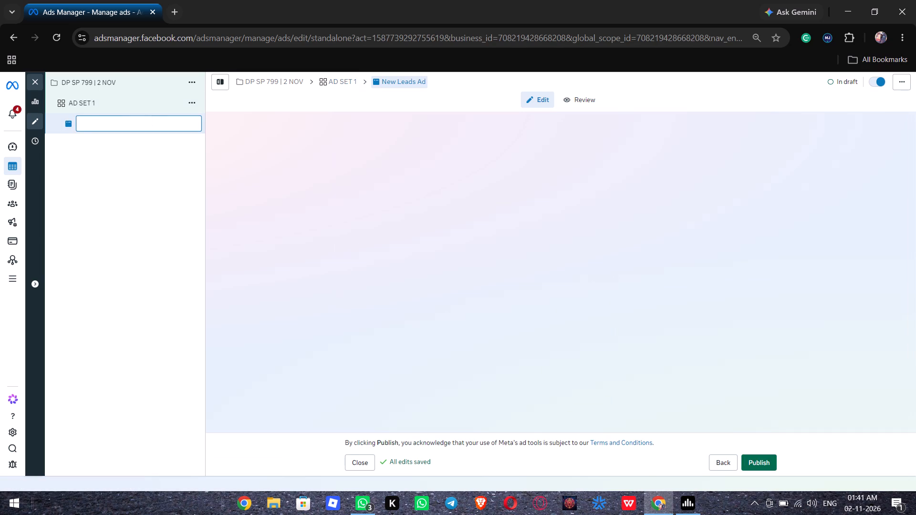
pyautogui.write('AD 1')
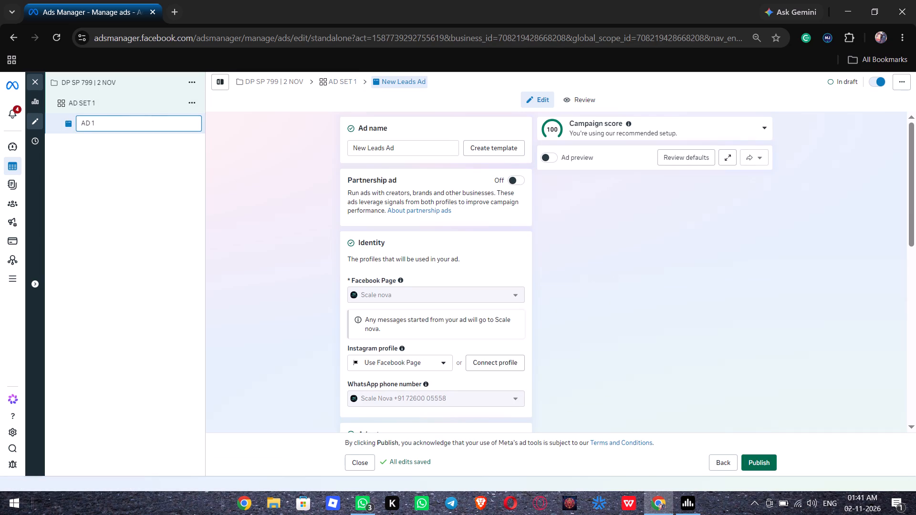
pyautogui.click(301, 205)
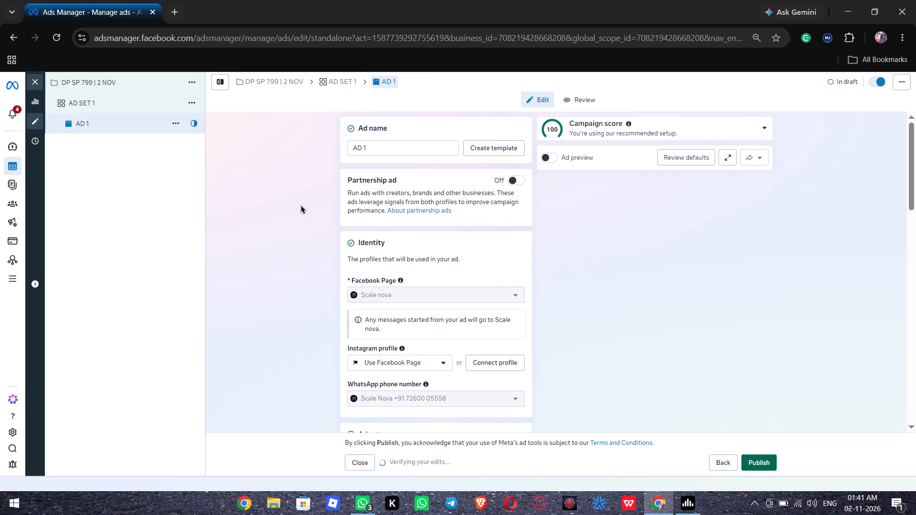
# Turn off multi-advertiser ads in AD 1's ad setup, keeping the single image or video format.
pyautogui.scroll(-1, 319, 206)
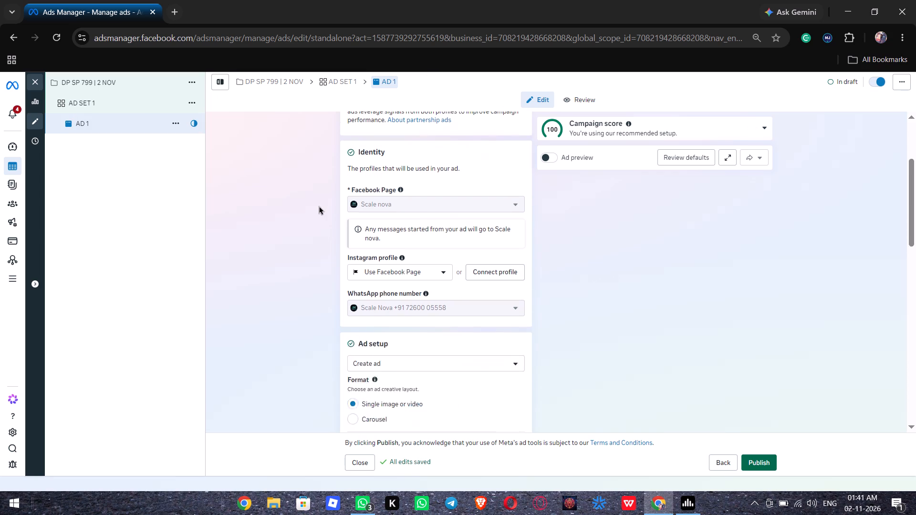
pyautogui.scroll(-1, 319, 206)
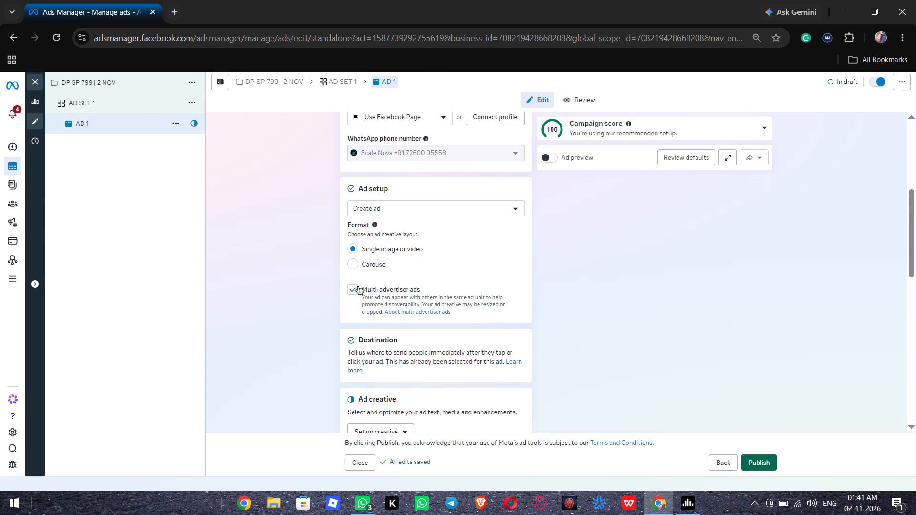
pyautogui.click(358, 287)
pyautogui.scroll(-1, 358, 287)
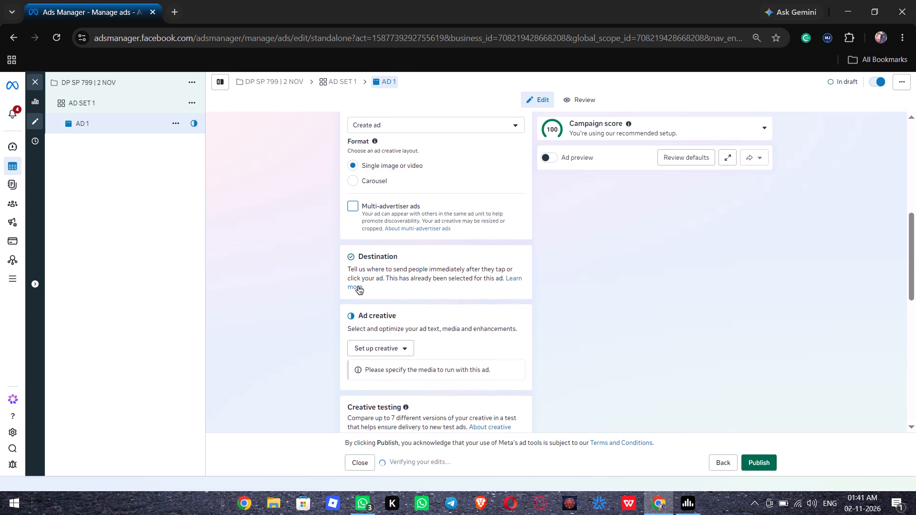
pyautogui.scroll(-1, 358, 287)
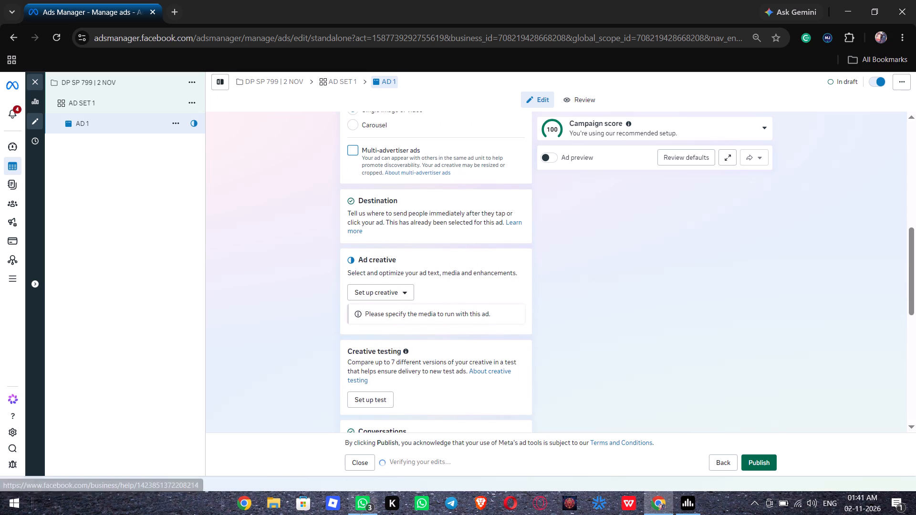
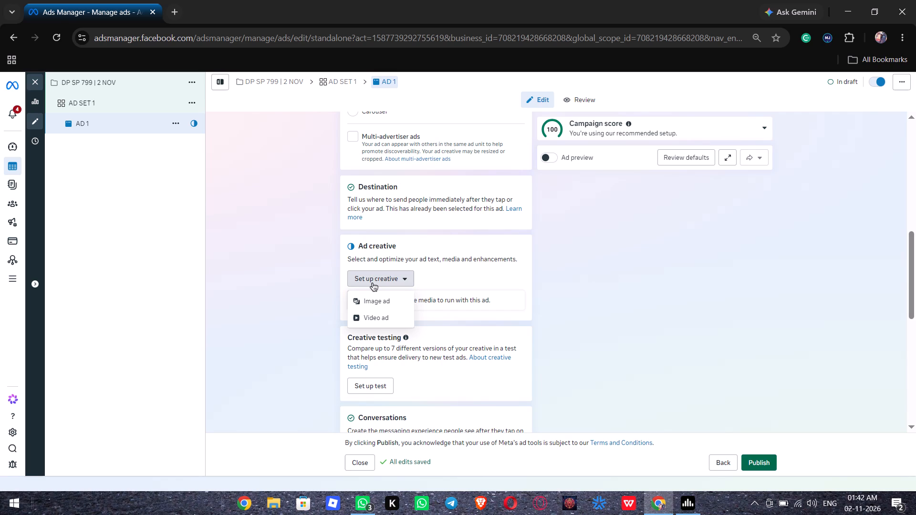
pyautogui.click(377, 296)
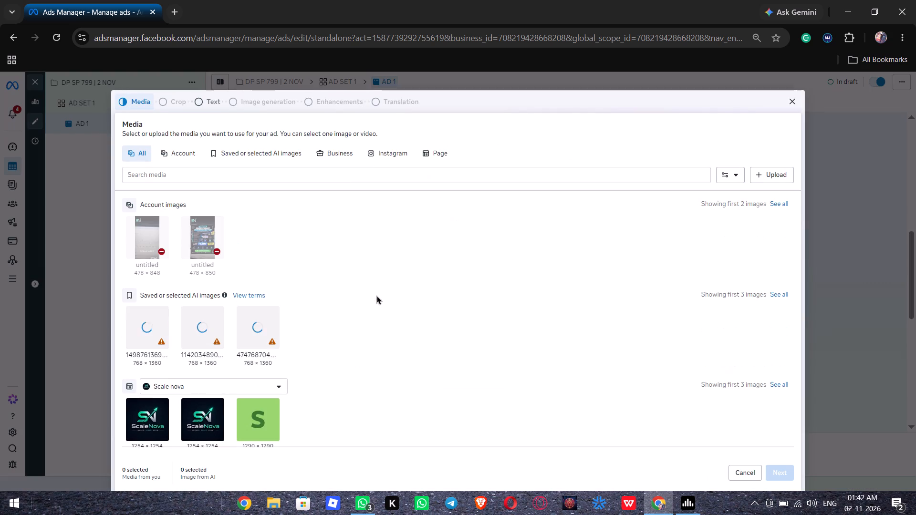
pyautogui.click(772, 174)
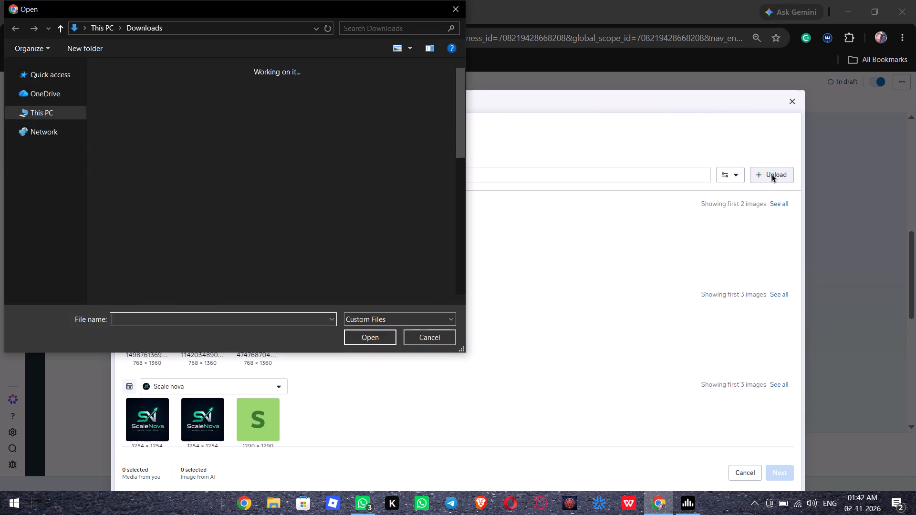
pyautogui.moveTo(249, 122); pyautogui.dragTo(136, 138)
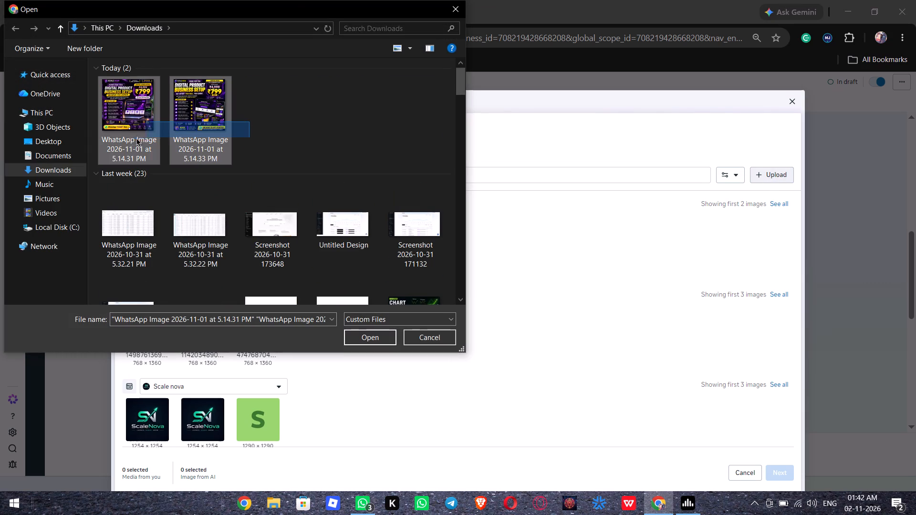
pyautogui.moveTo(136, 138); pyautogui.dragTo(128, 138)
pyautogui.click(375, 336)
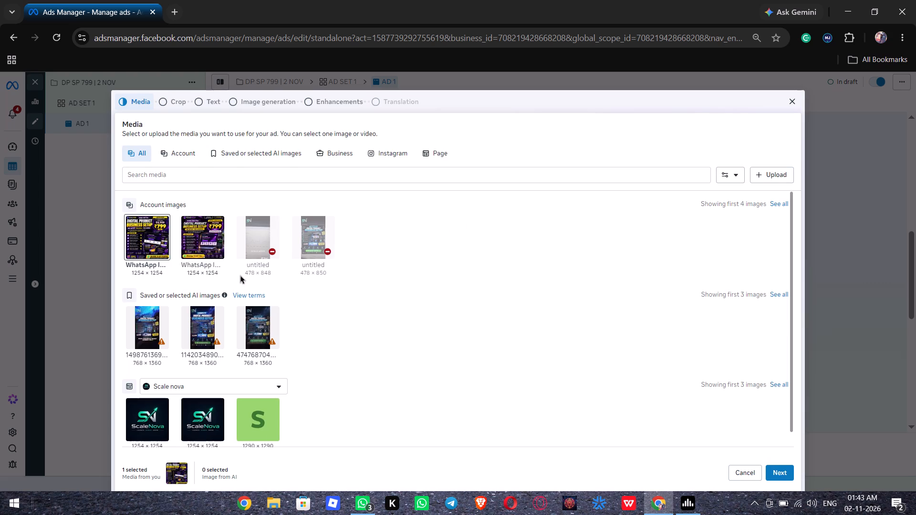
# Choose the second of the newly uploaded ₹799 digital product images as the ad's media and proceed to the creative's text settings.
pyautogui.click(204, 254)
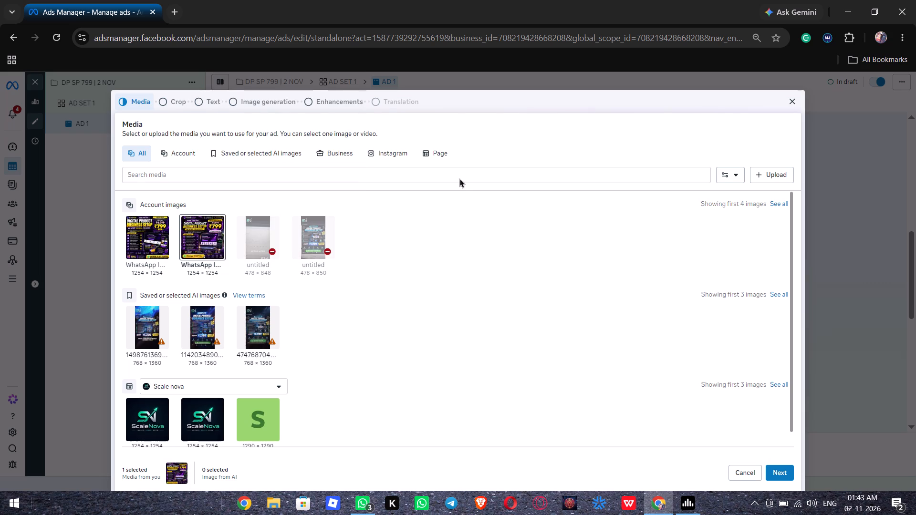
pyautogui.click(208, 99)
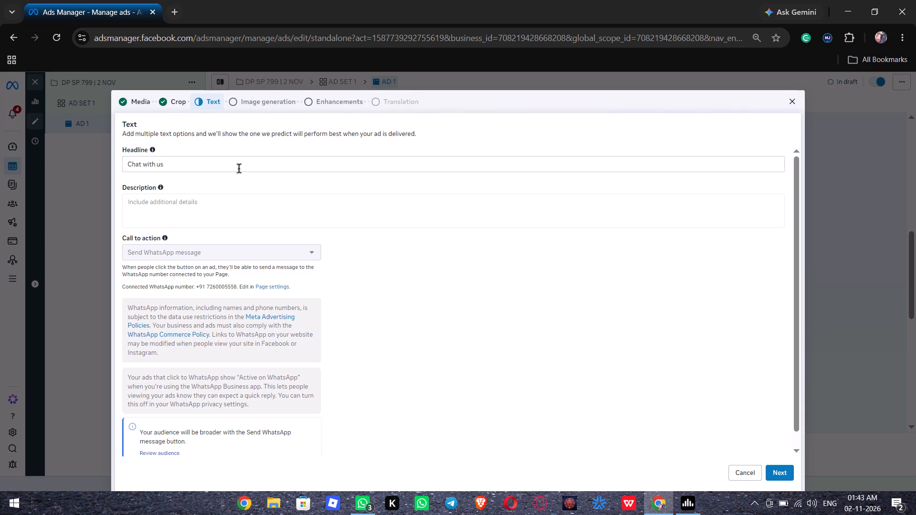
# Fill the ad's primary text with the copied "DIGITAL PRODUCT BUSINESS SETUP" ₹799 launch offer copy, ending in WhatsApp "START" Now.
pyautogui.click(239, 168)
pyautogui.hotkey('ctrl', 'v')
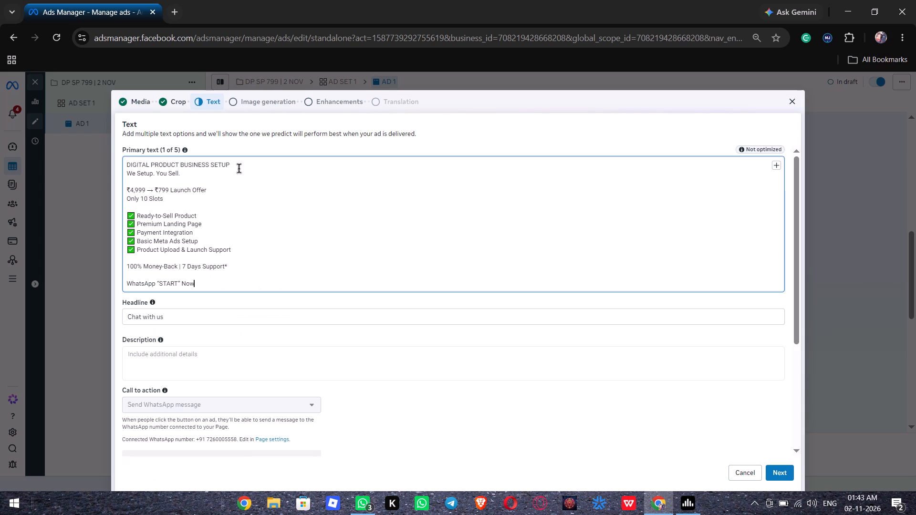
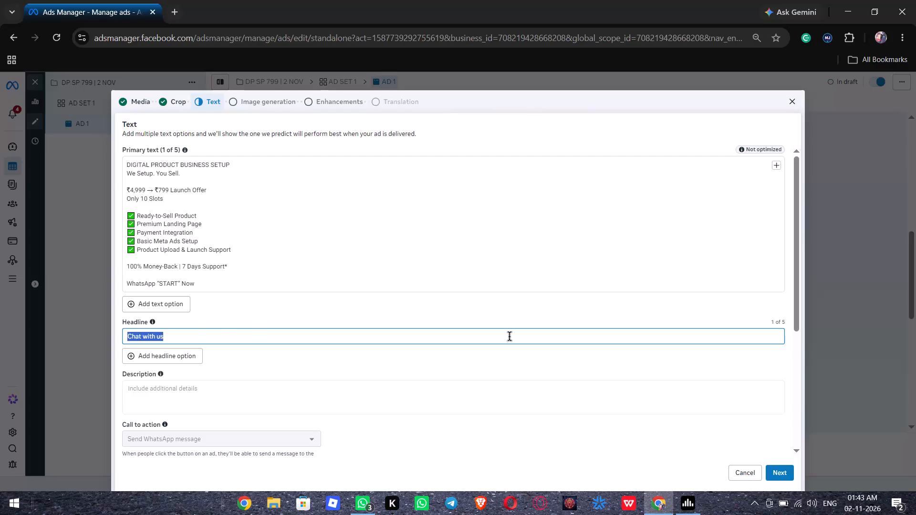
# Replace the ad's headline with the copied text "Launch Your Digital Product Business in 3-5 hours".
pyautogui.hotkey('ctrl', 'v')
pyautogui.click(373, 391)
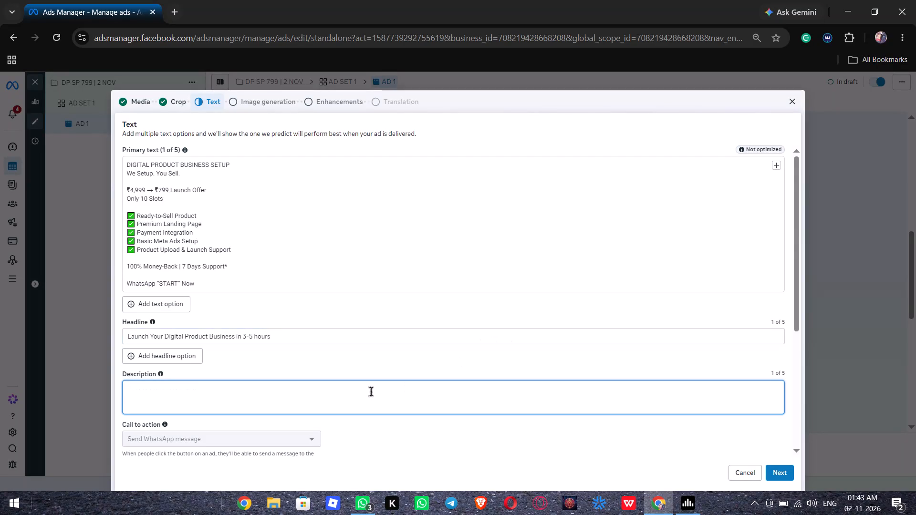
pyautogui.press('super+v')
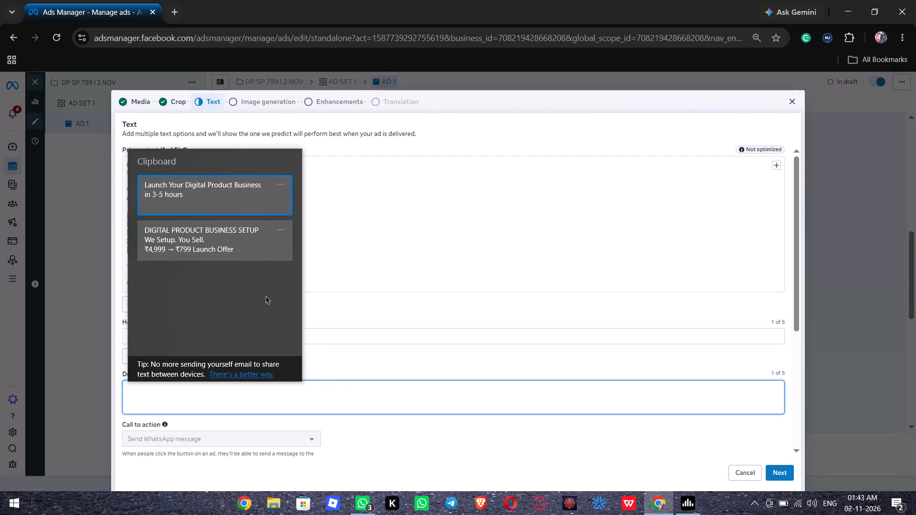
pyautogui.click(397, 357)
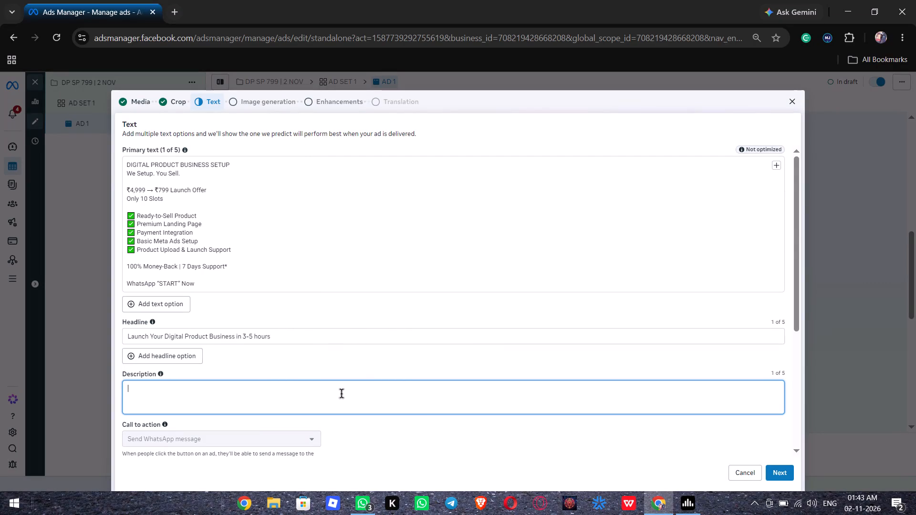
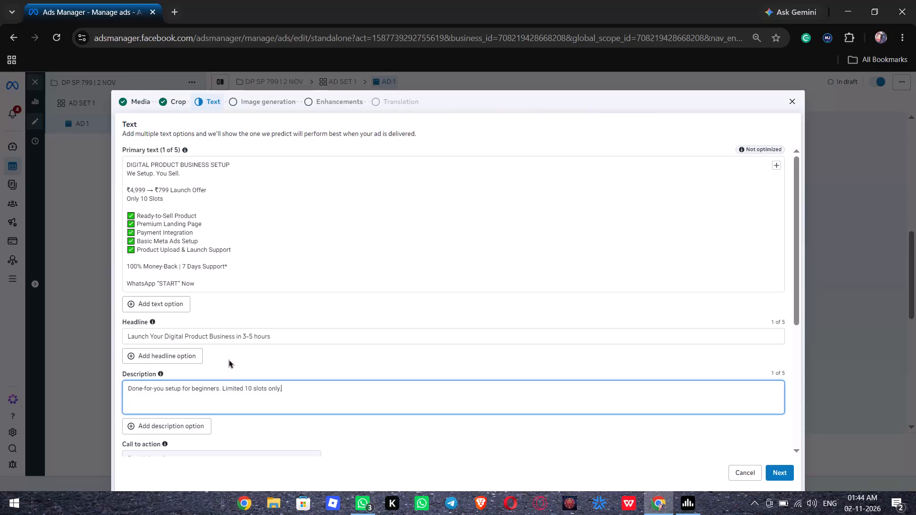
# Finish the ad creative setup through image generation and enhancements, adding no AI-generated images and keeping the enhancement selections as set.
pyautogui.click(229, 360)
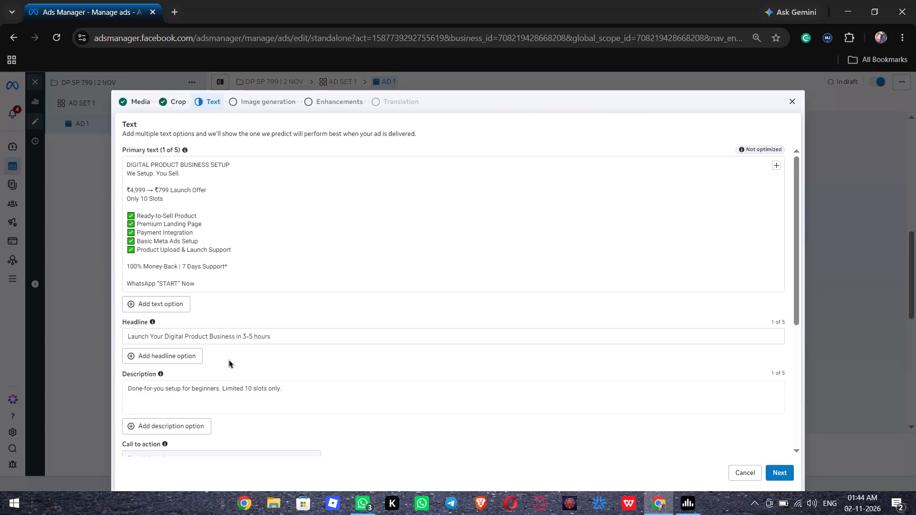
pyautogui.click(295, 103)
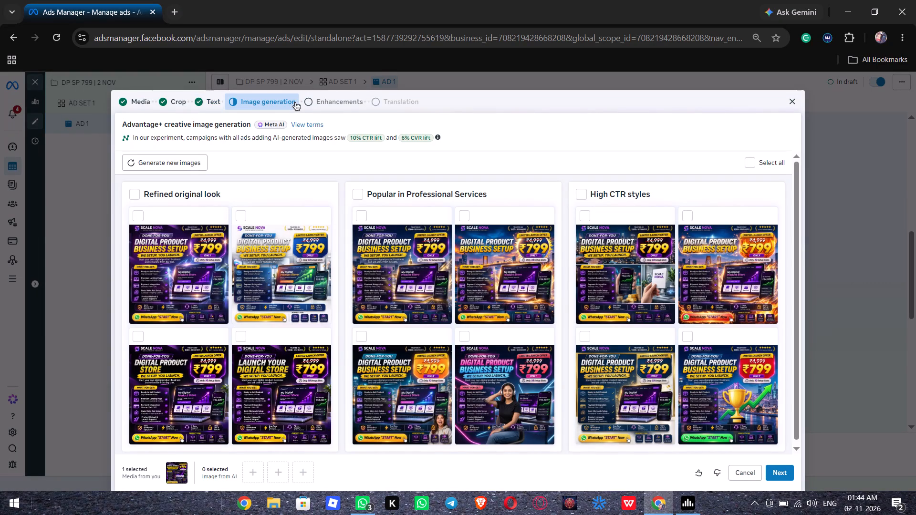
pyautogui.click(335, 101)
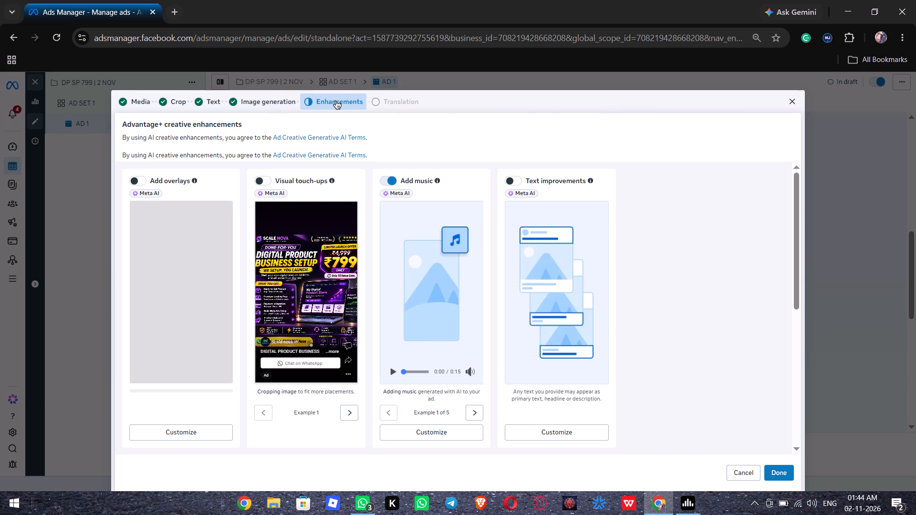
pyautogui.scroll(-1, 374, 165)
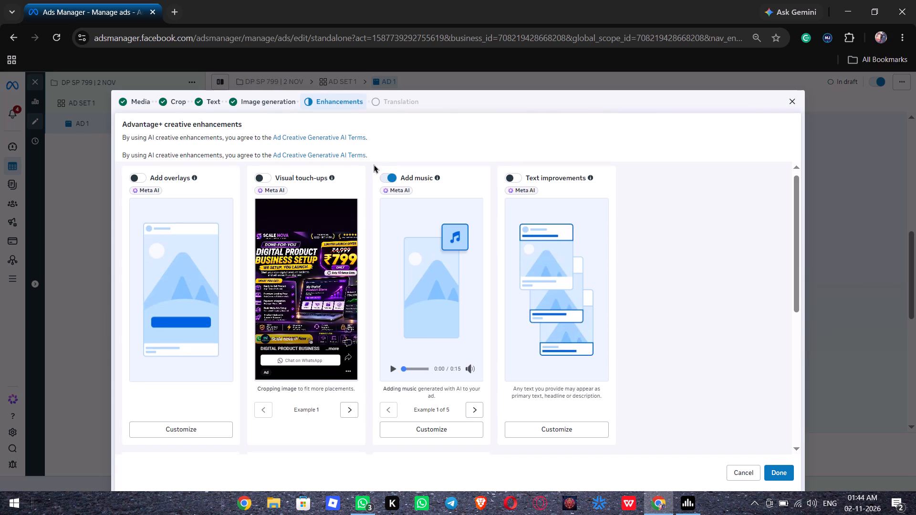
pyautogui.scroll(-5, 374, 165)
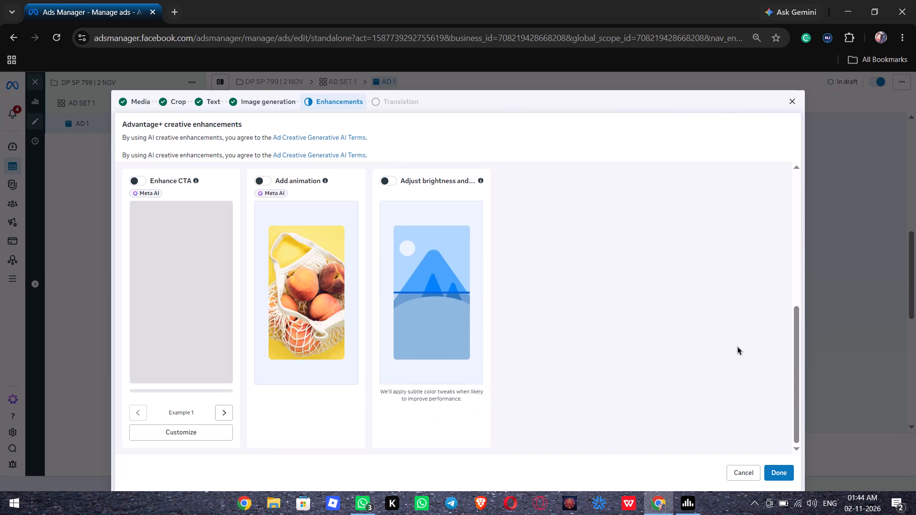
pyautogui.click(767, 472)
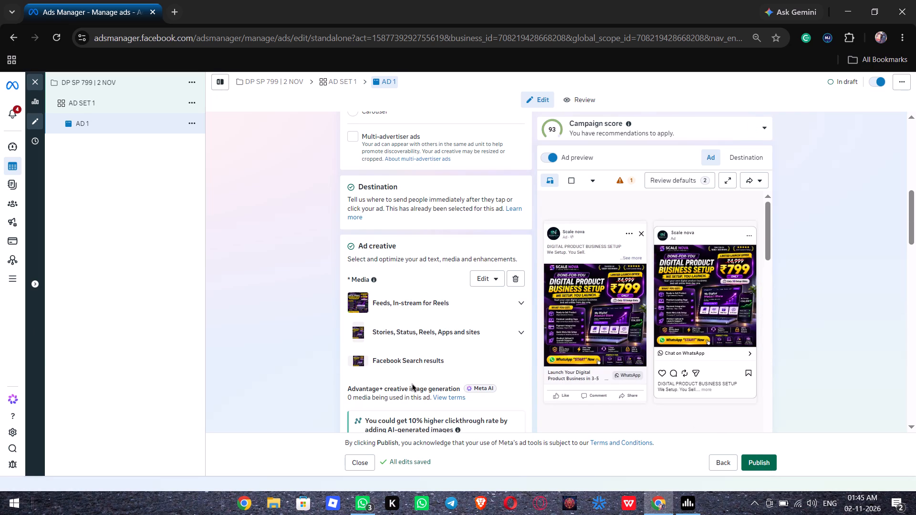
# Open AD 1's Advantage+ creative and essential enhancements for editing and go to the Relevant comments option.
pyautogui.scroll(-2, 412, 383)
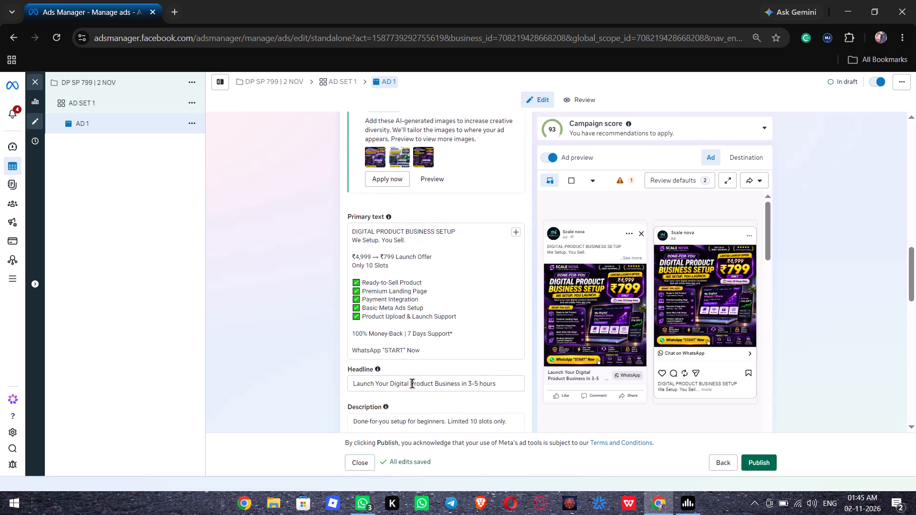
pyautogui.scroll(-2, 412, 383)
pyautogui.scroll(1, 412, 383)
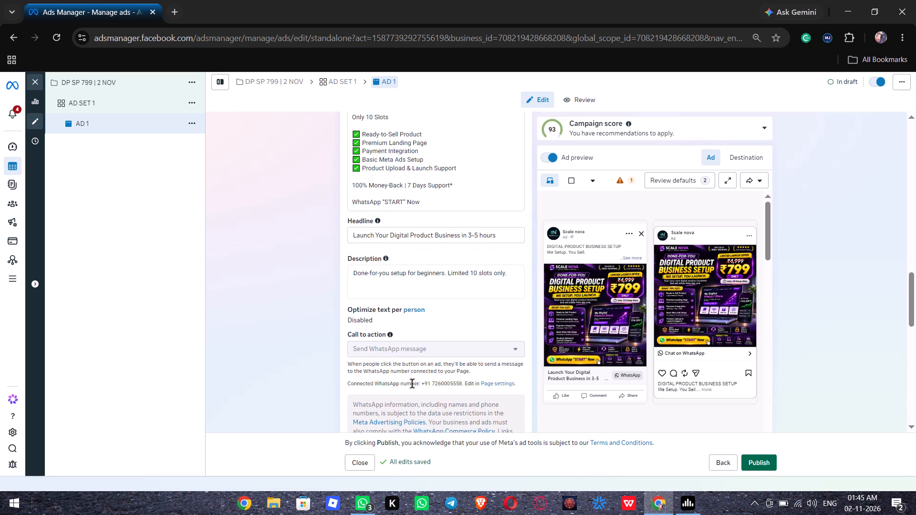
pyautogui.scroll(-2, 412, 383)
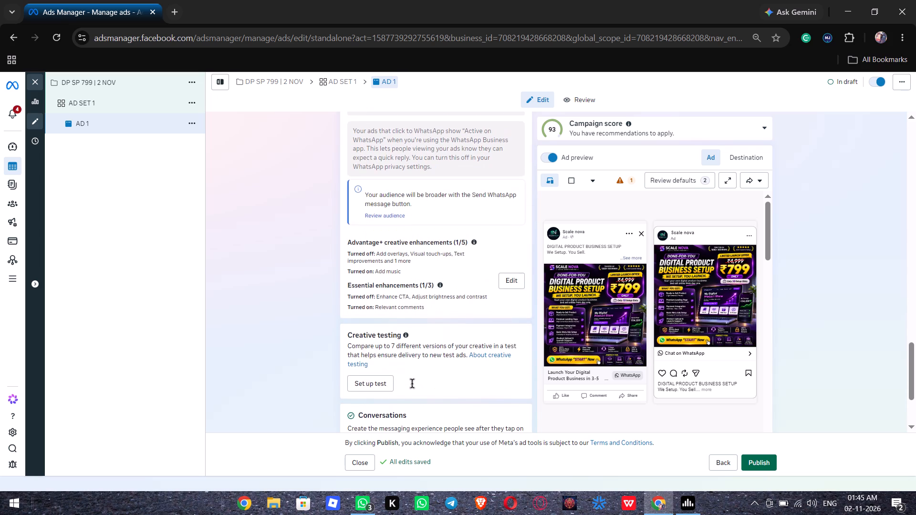
pyautogui.scroll(-2, 412, 383)
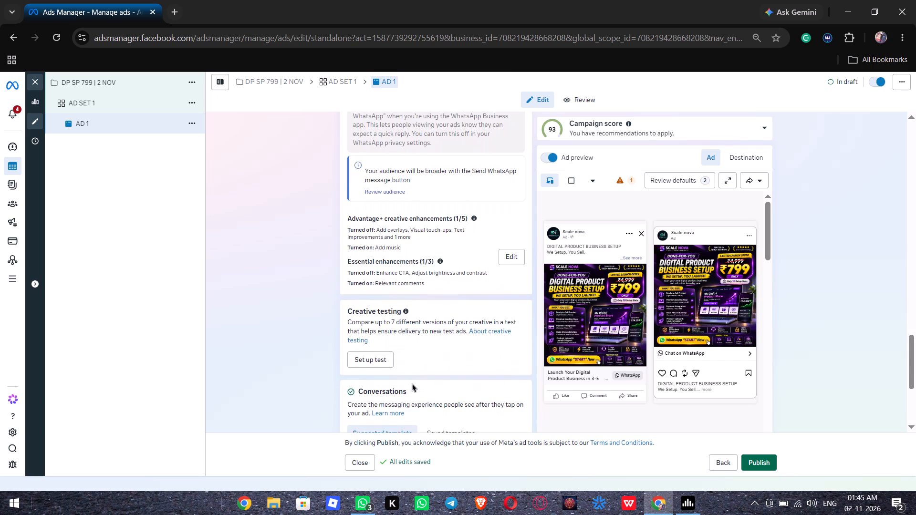
pyautogui.scroll(-1, 412, 383)
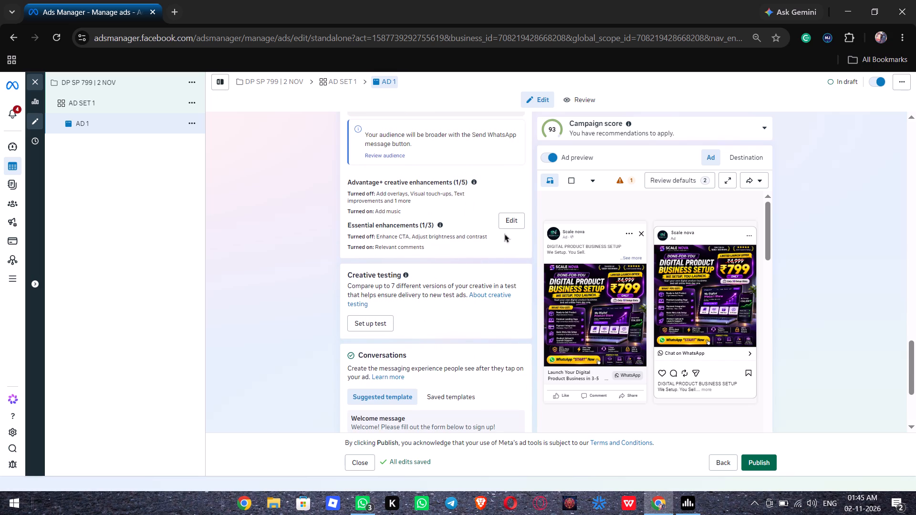
pyautogui.click(511, 220)
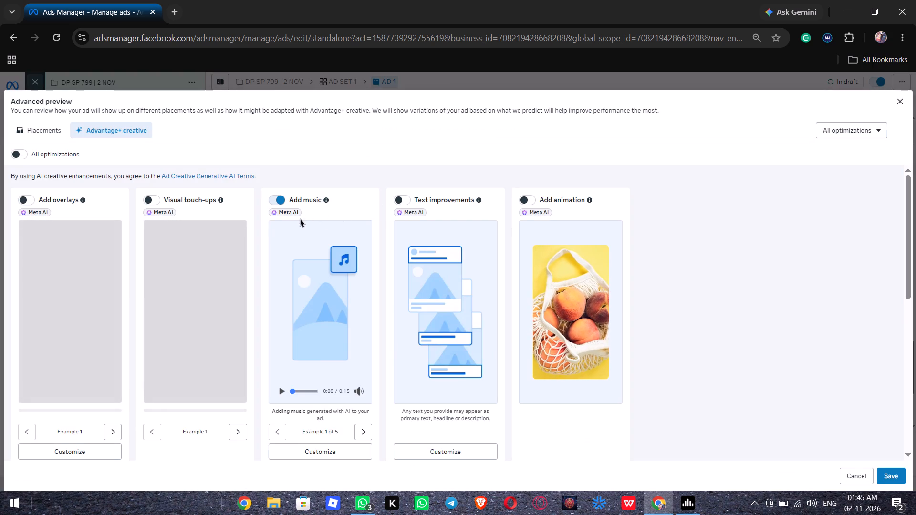
pyautogui.scroll(-6, 270, 217)
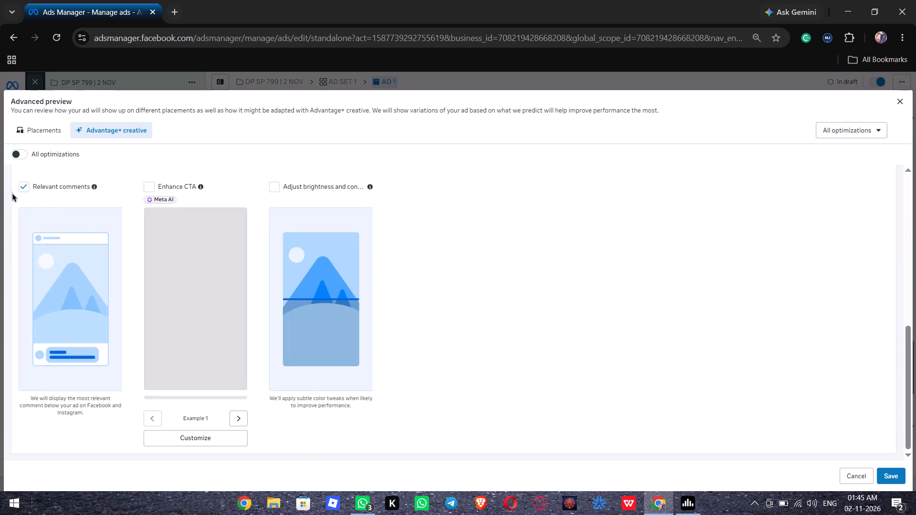
# Turn off the Relevant comments enhancement for AD 1 and save the Advantage+ creative settings.
pyautogui.click(26, 185)
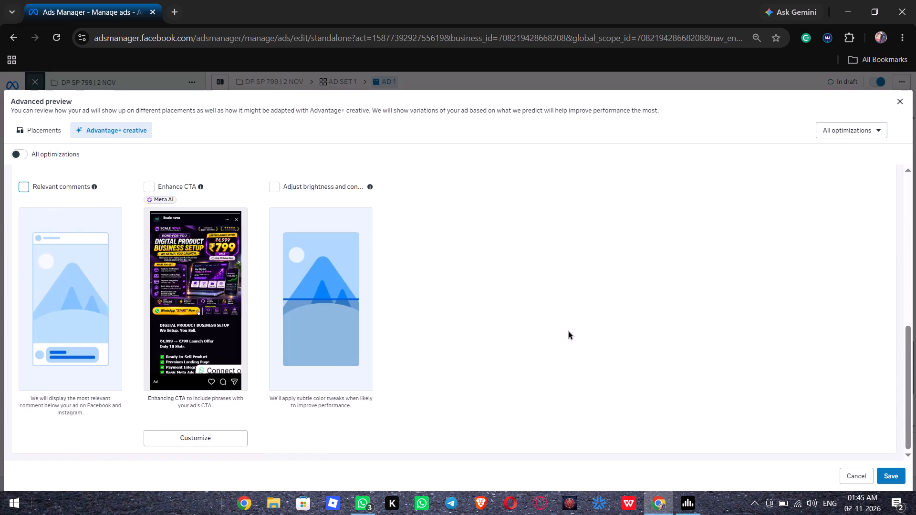
pyautogui.click(887, 476)
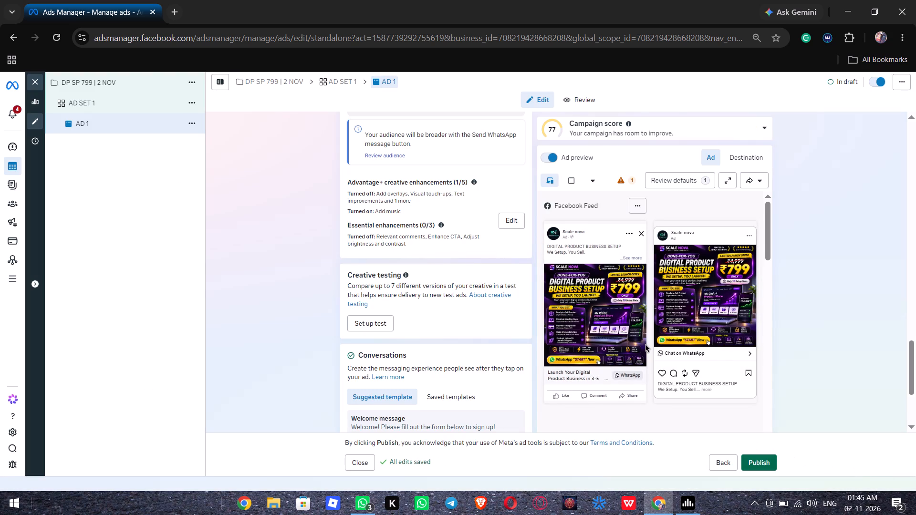
# Create a new conversation template for AD 1 based on Start conversations and proceed to its welcome message setup.
pyautogui.scroll(-1, 383, 321)
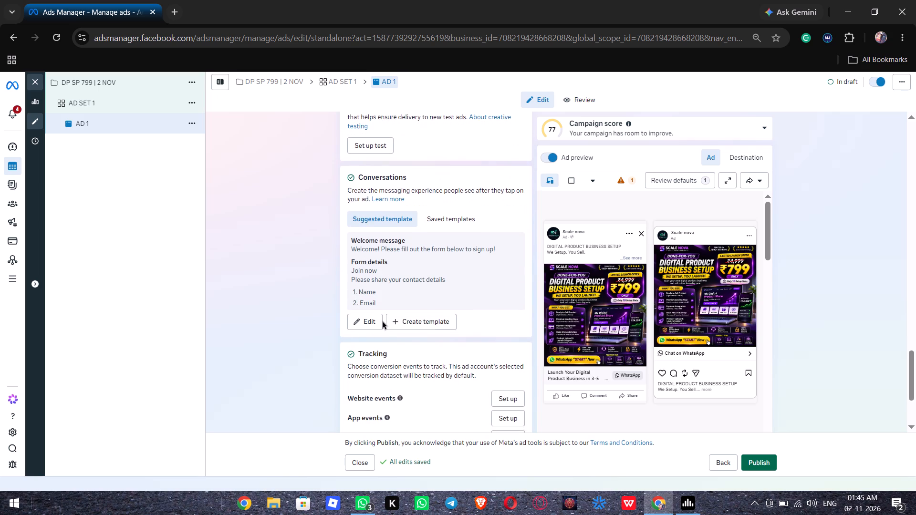
pyautogui.click(392, 319)
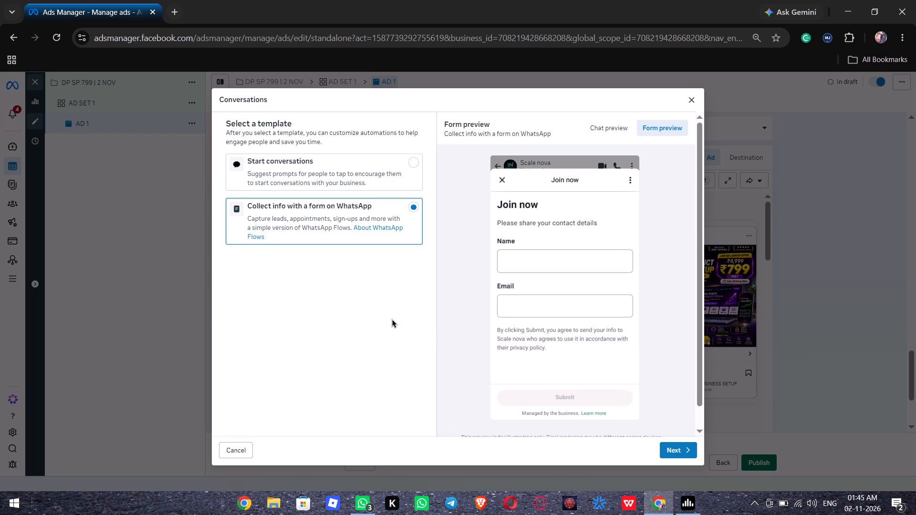
pyautogui.click(332, 169)
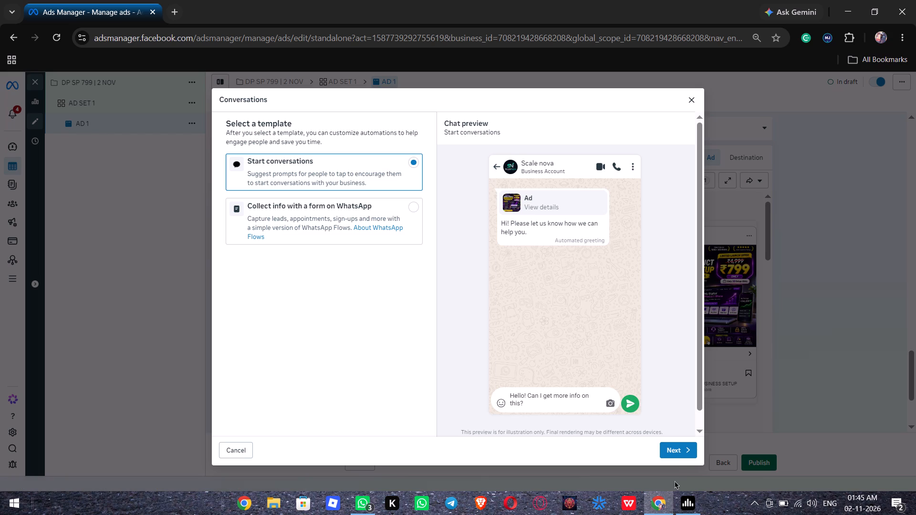
pyautogui.click(675, 453)
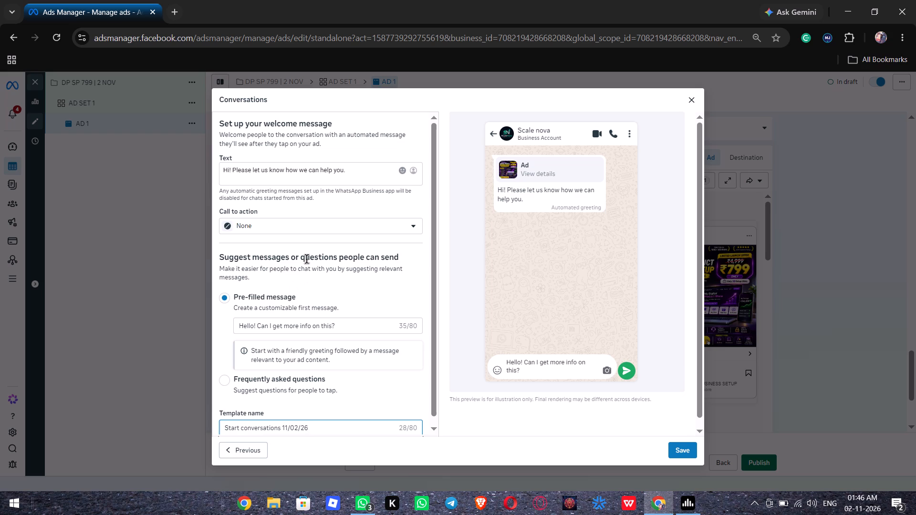
# Clear the default greeting text from the template's welcome message.
pyautogui.click(356, 171)
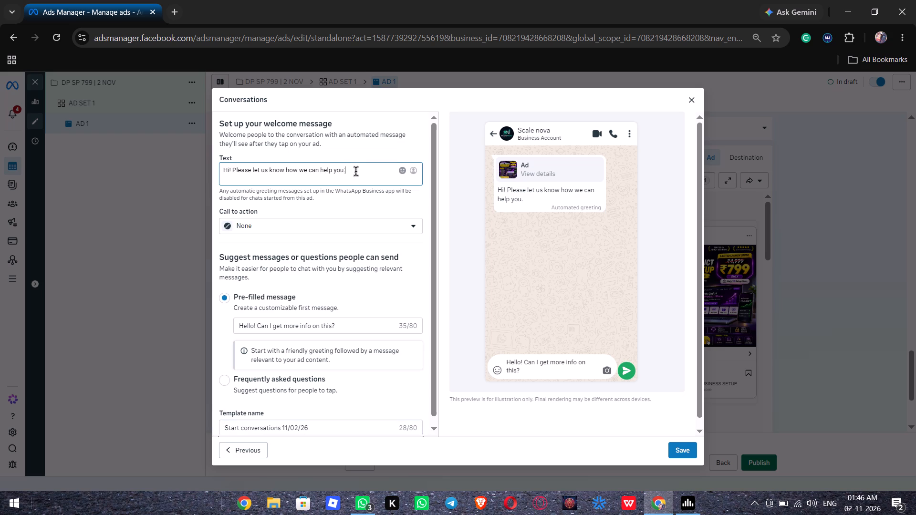
pyautogui.hotkey('ctrl', 'a')
pyautogui.press('BackSpace')
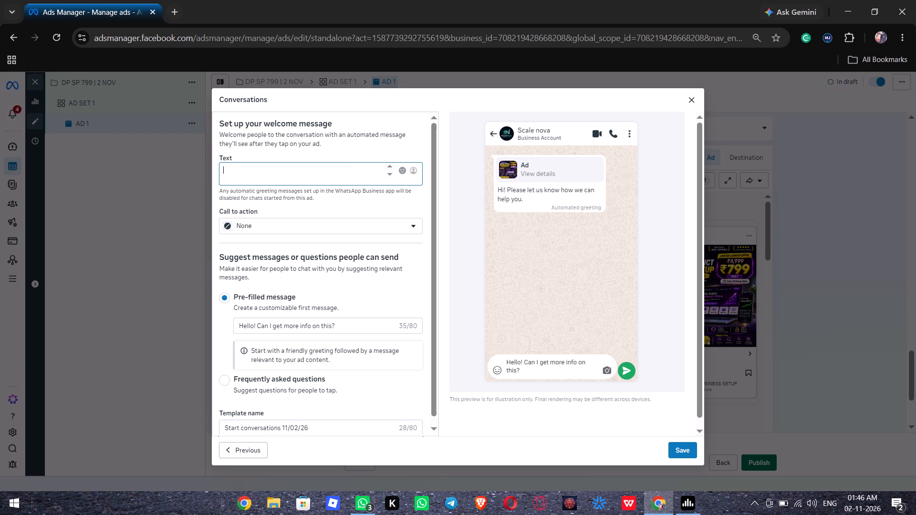
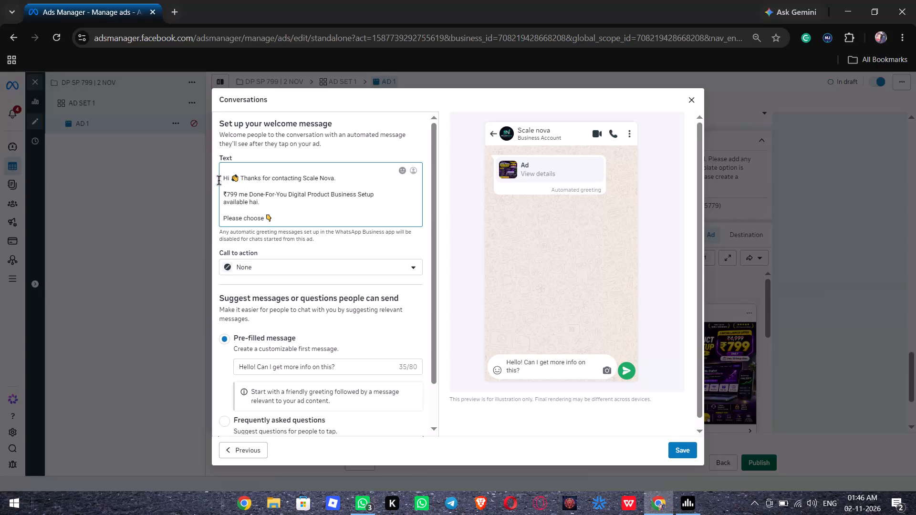
# Switch the WhatsApp template's suggested messages from the pre-filled message to Frequently asked questions.
pyautogui.scroll(1, 231, 188)
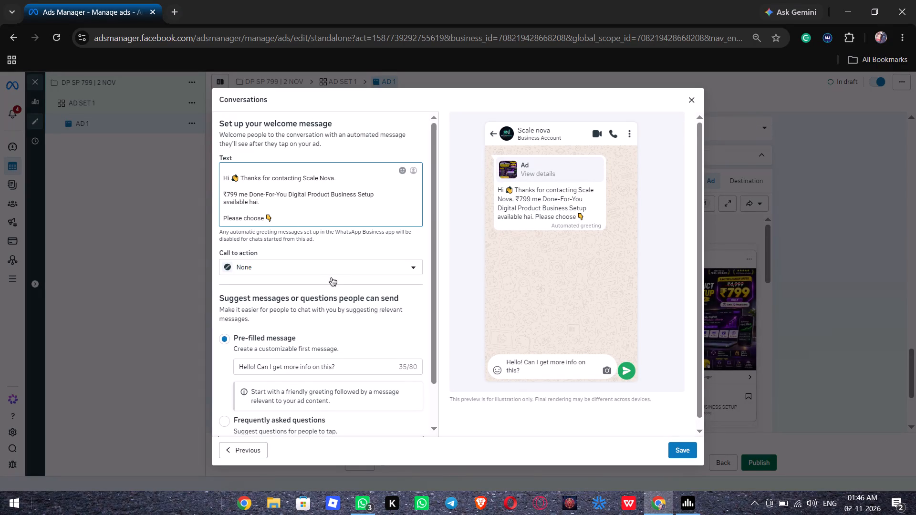
pyautogui.scroll(-1, 329, 274)
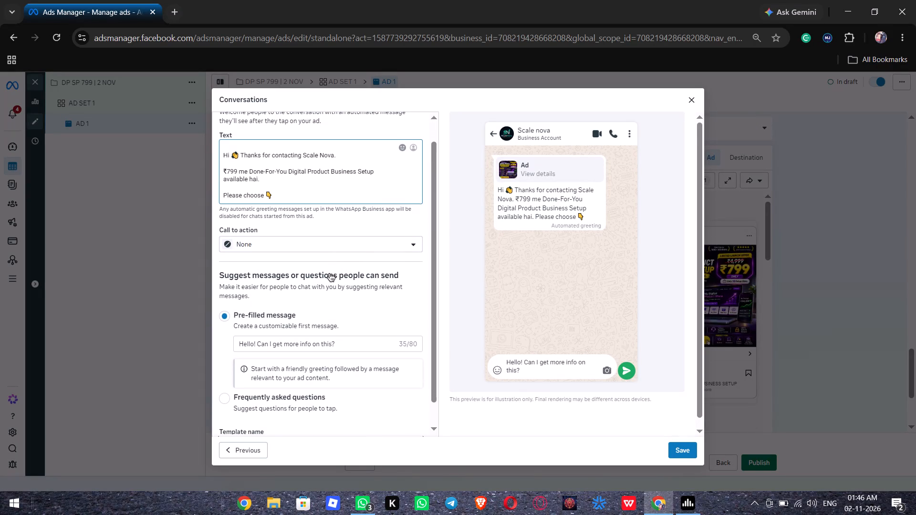
pyautogui.scroll(-1, 329, 274)
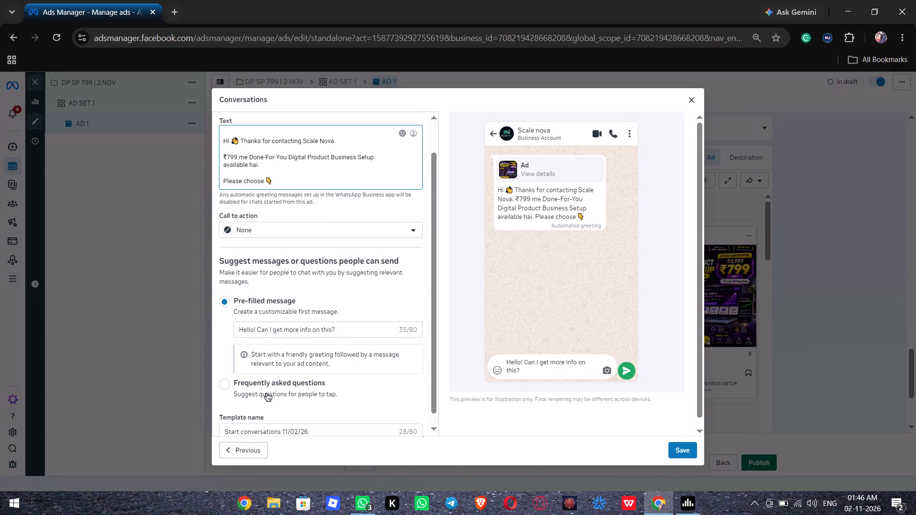
pyautogui.click(266, 393)
pyautogui.scroll(-1, 266, 393)
pyautogui.scroll(1, 266, 393)
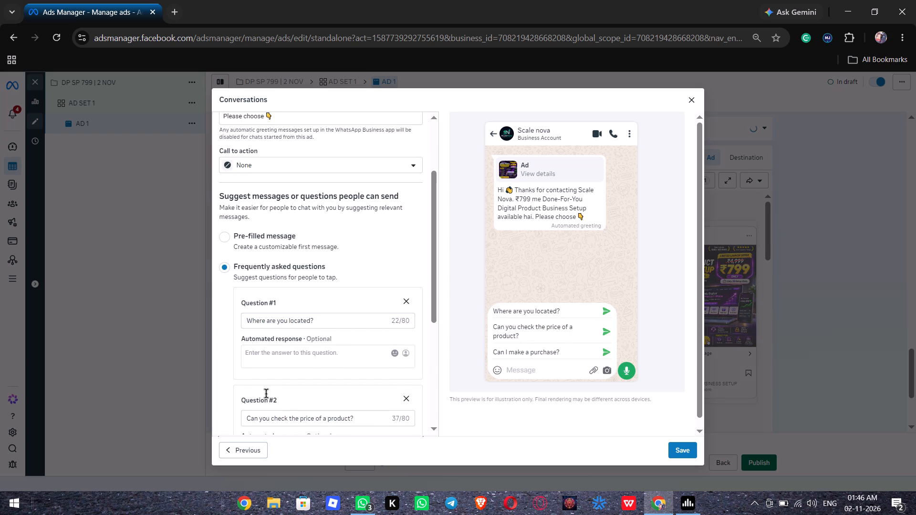
# Remove the suggested question "Where are you located?" and clear the default text of the two remaining questions, leaving both blank.
pyautogui.click(405, 299)
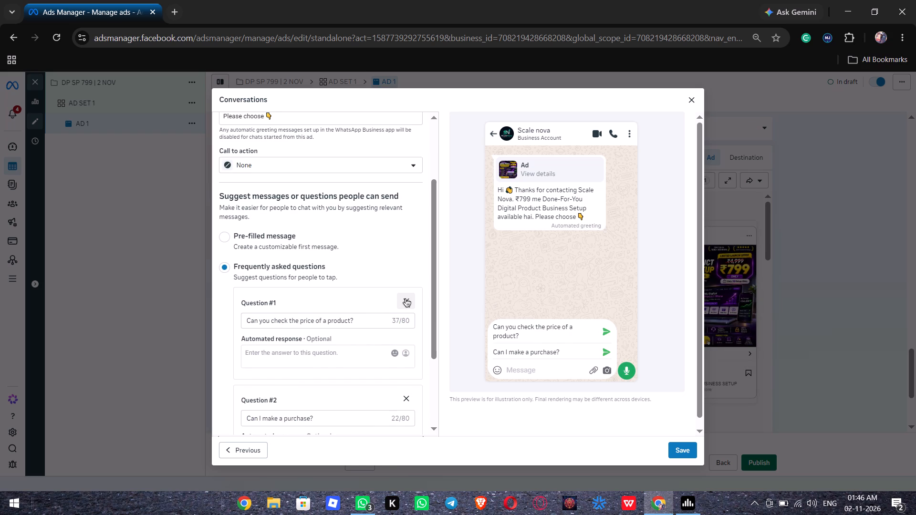
pyautogui.click(353, 321)
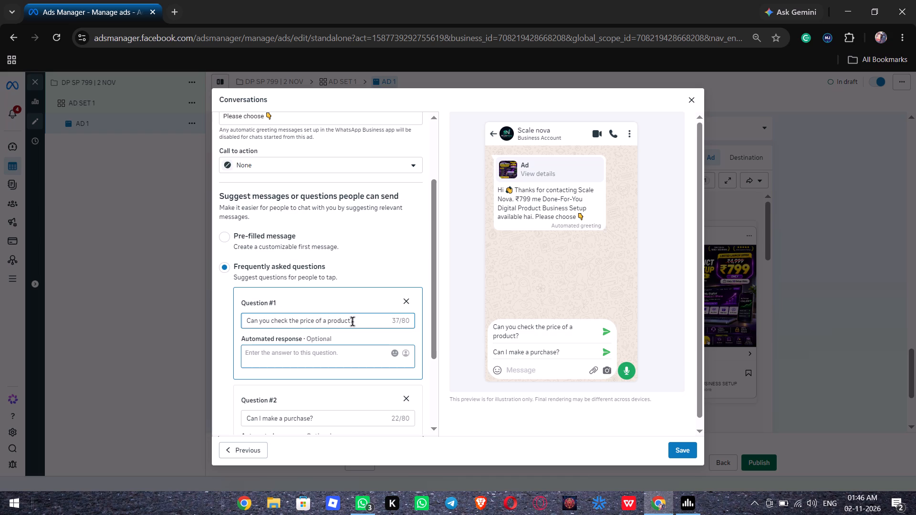
pyautogui.hotkey('ctrl', 'a')
pyautogui.press('BackSpace')
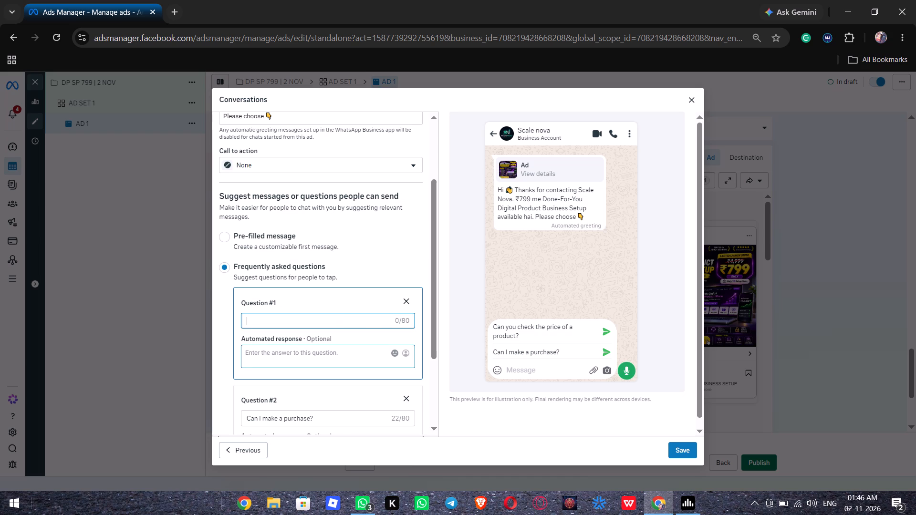
pyautogui.scroll(-1, 353, 321)
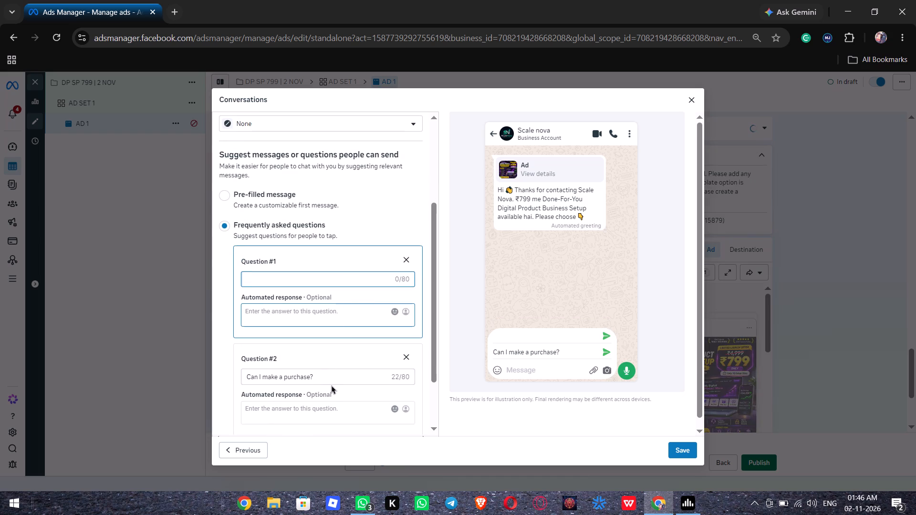
pyautogui.click(331, 381)
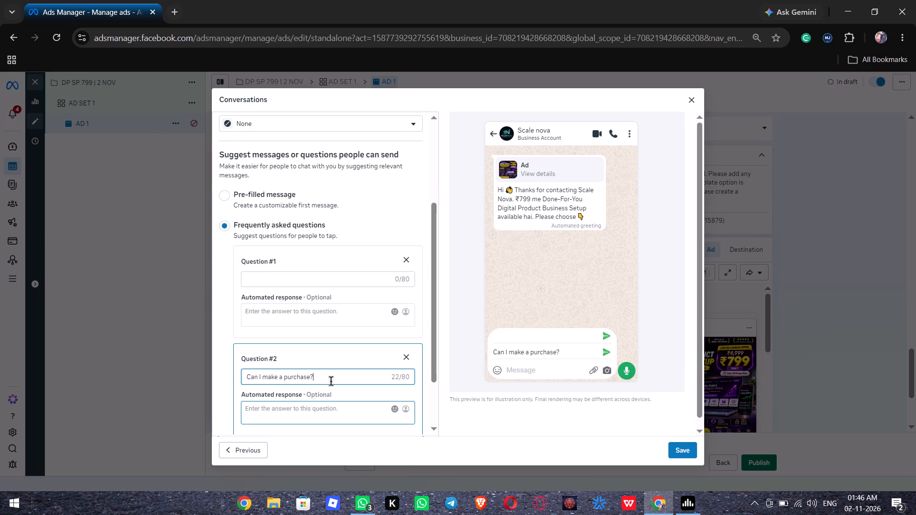
pyautogui.hotkey('ctrl', 'a')
pyautogui.press('BackSpace')
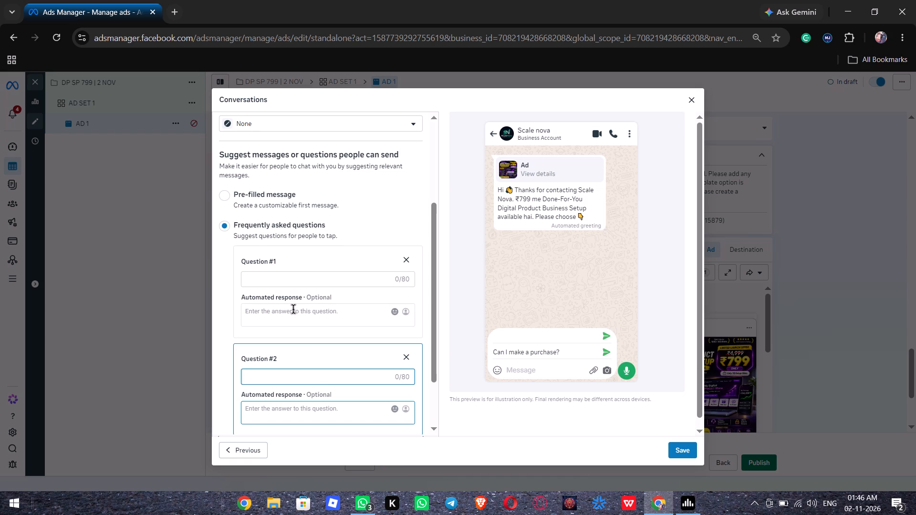
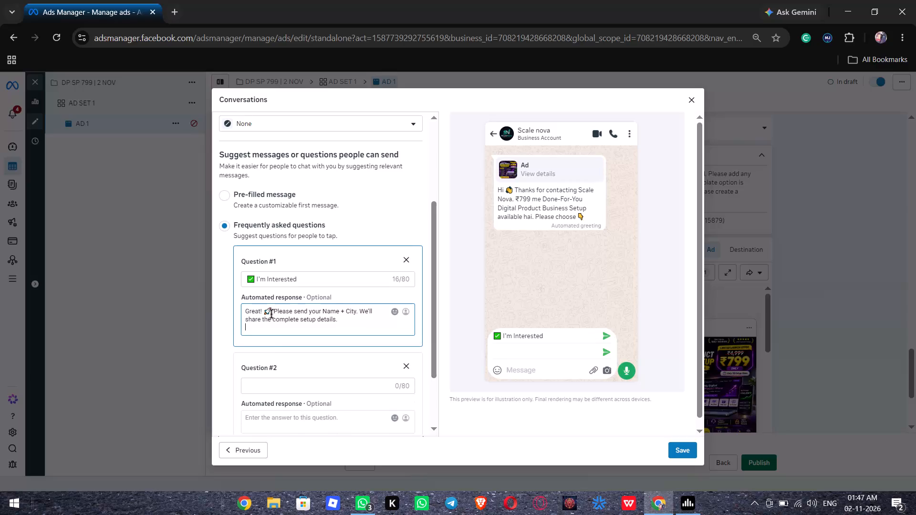
# Leave Question #1's automated response and go to the empty Question #2 in the WhatsApp conversation template's frequently asked questions.
pyautogui.click(233, 350)
pyautogui.scroll(-1, 233, 350)
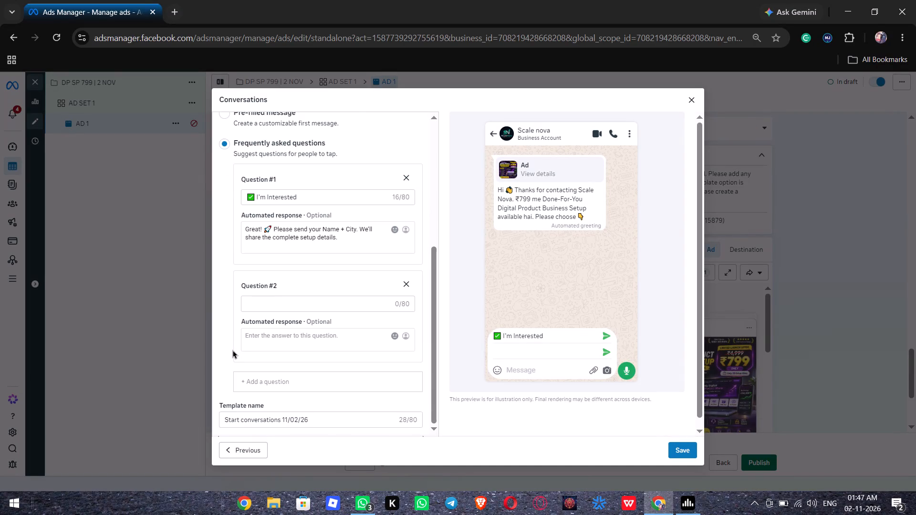
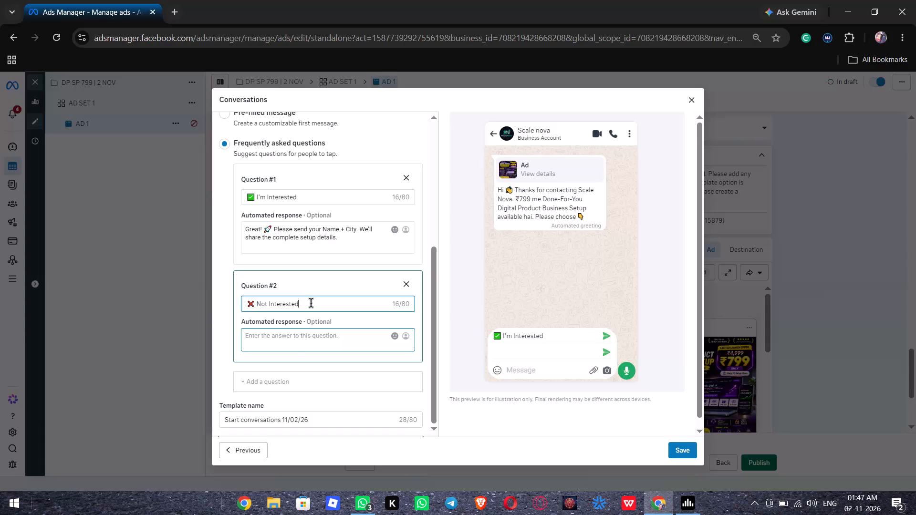
# Open the empty automated response of Question #2, "❌ Not Interested", for text entry.
pyautogui.click(292, 338)
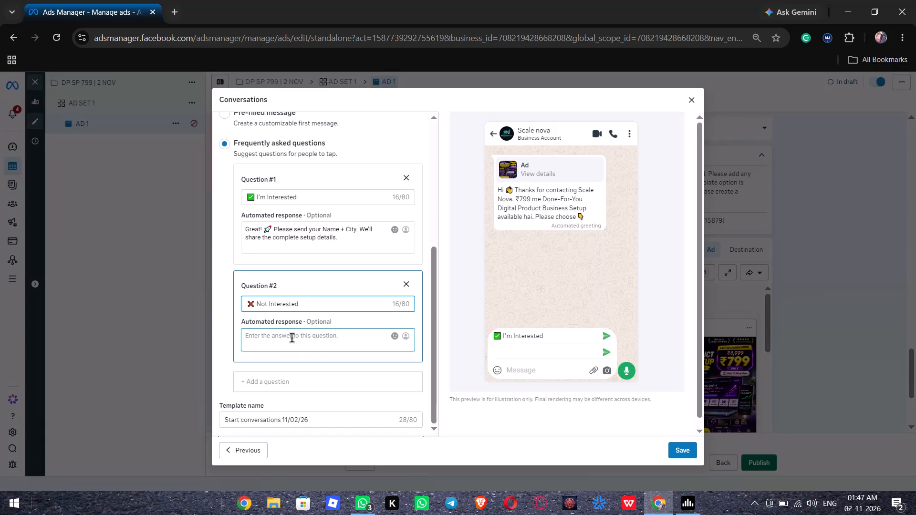
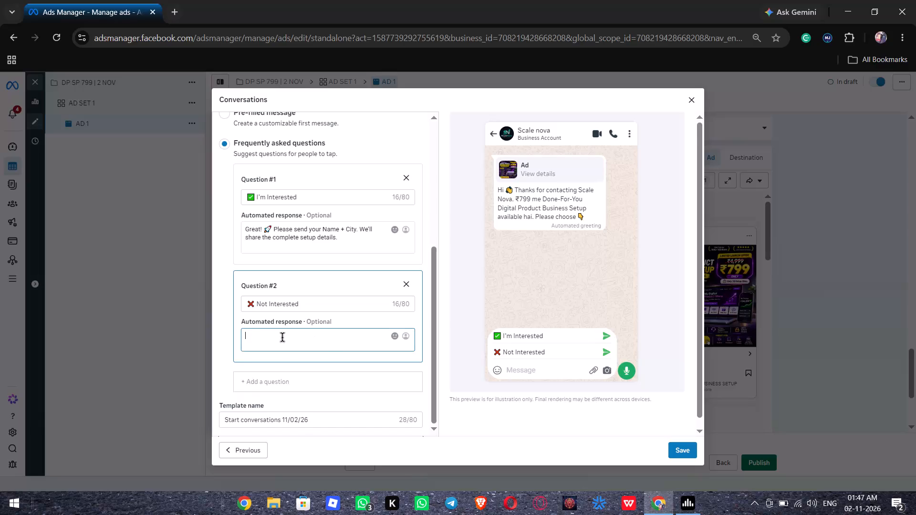
# Fill Question #2's automated response with "No worries 😊 Before you skip — ₹799 me product + landing page + payment setup…", ending "Want to see the full details once?".
pyautogui.hotkey('ctrl', 'v')
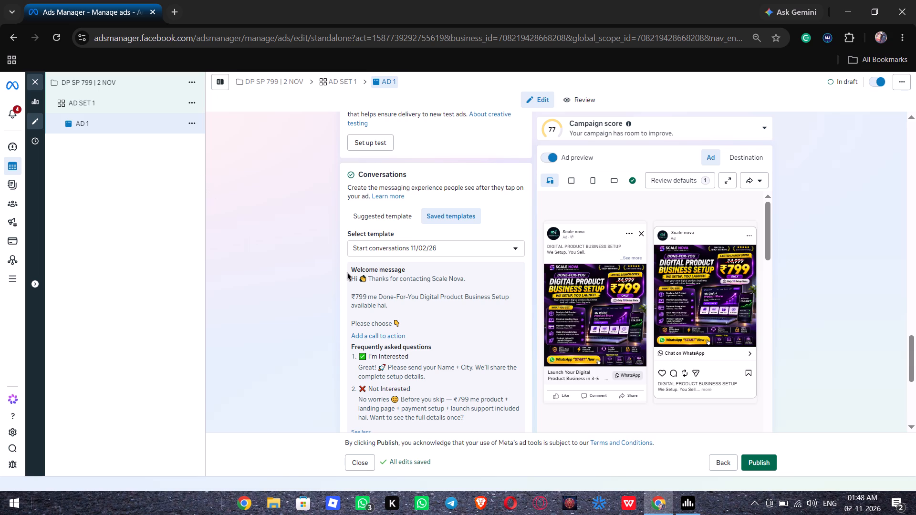
# Duplicate AD 1 within AD SET 1 without applying the Advantage+ creative recommendation.
pyautogui.hotkey('ctrl', 'd')
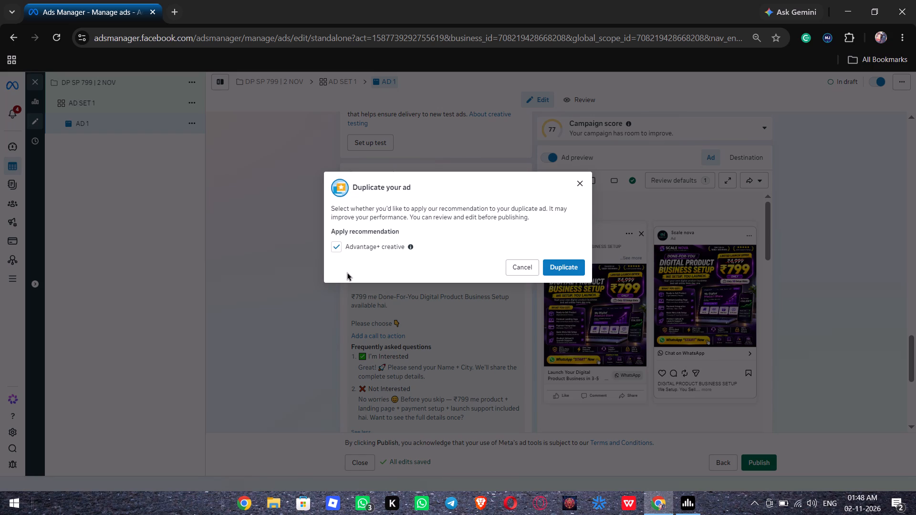
pyautogui.click(344, 252)
pyautogui.click(575, 267)
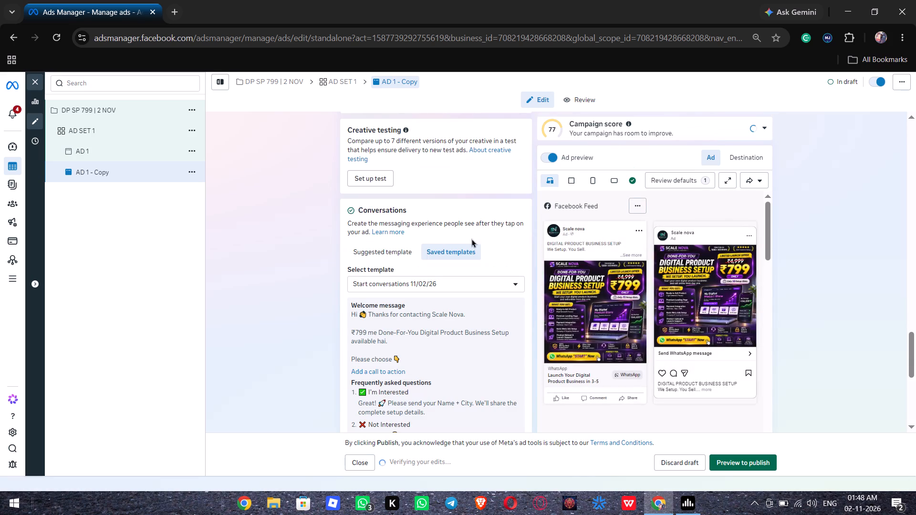
# Replace the duplicated ad's media with the other 1254 × 1254 WhatsApp account image and finish the creative setup at the Enhancements stage.
pyautogui.scroll(2, 367, 292)
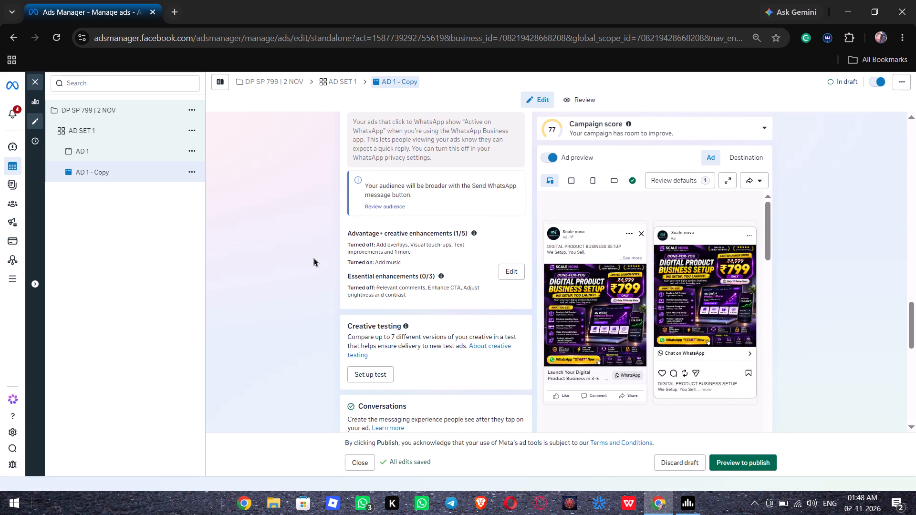
pyautogui.scroll(2, 314, 257)
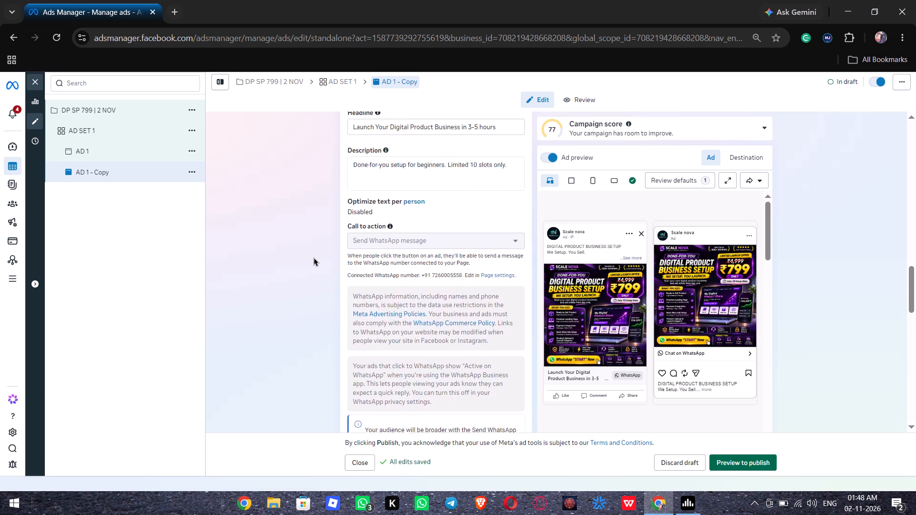
pyautogui.scroll(2, 314, 257)
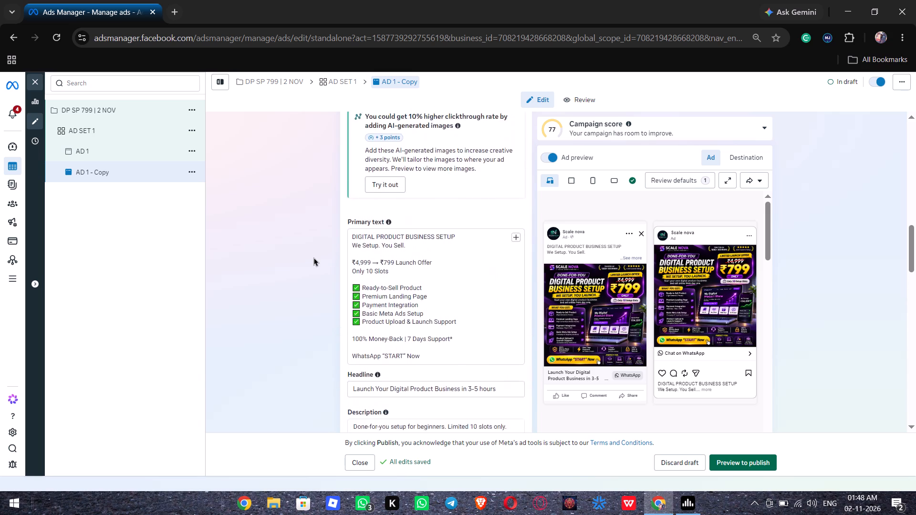
pyautogui.scroll(2, 314, 257)
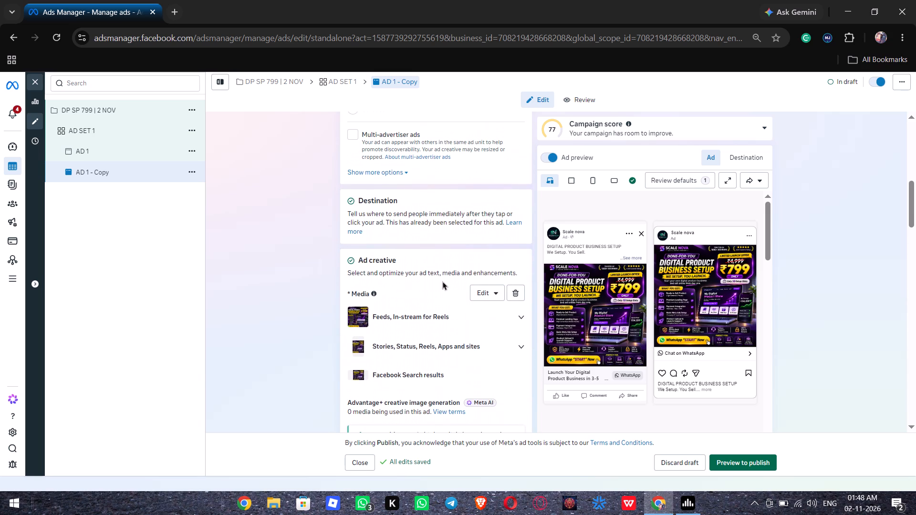
pyautogui.click(496, 292)
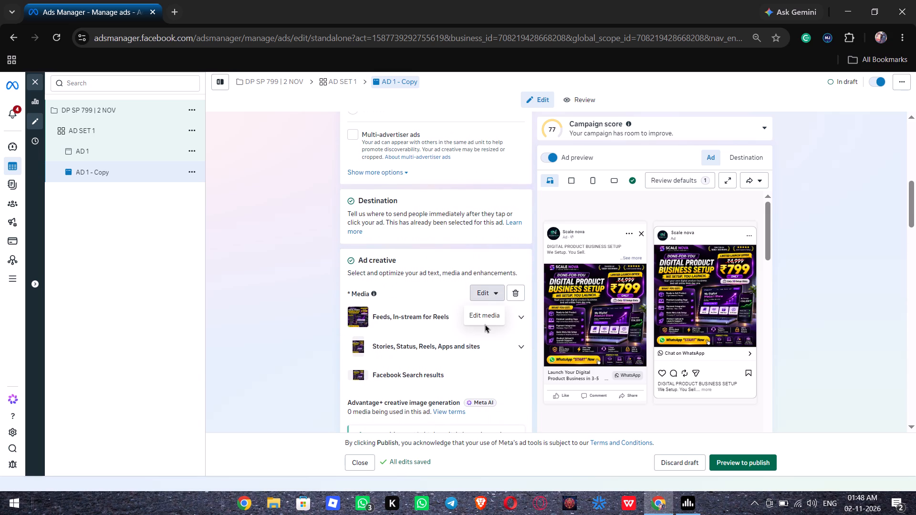
pyautogui.click(485, 319)
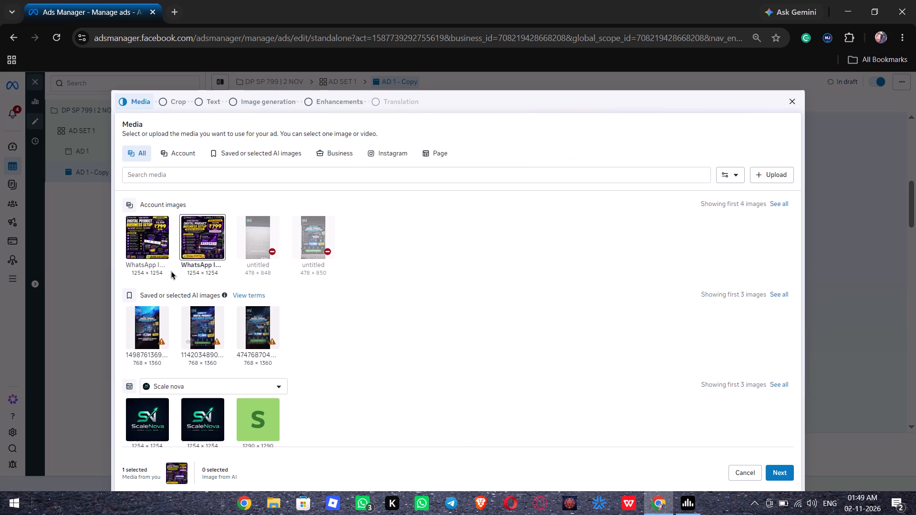
pyautogui.click(139, 237)
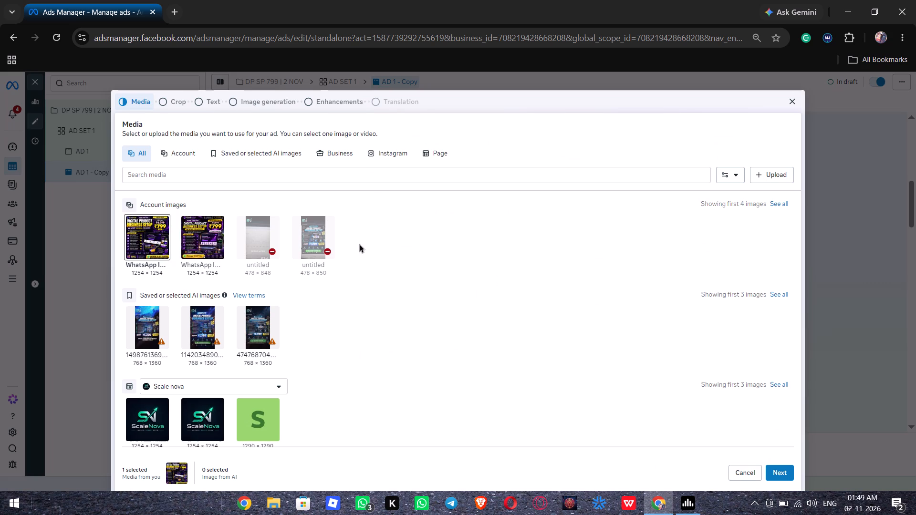
pyautogui.click(325, 97)
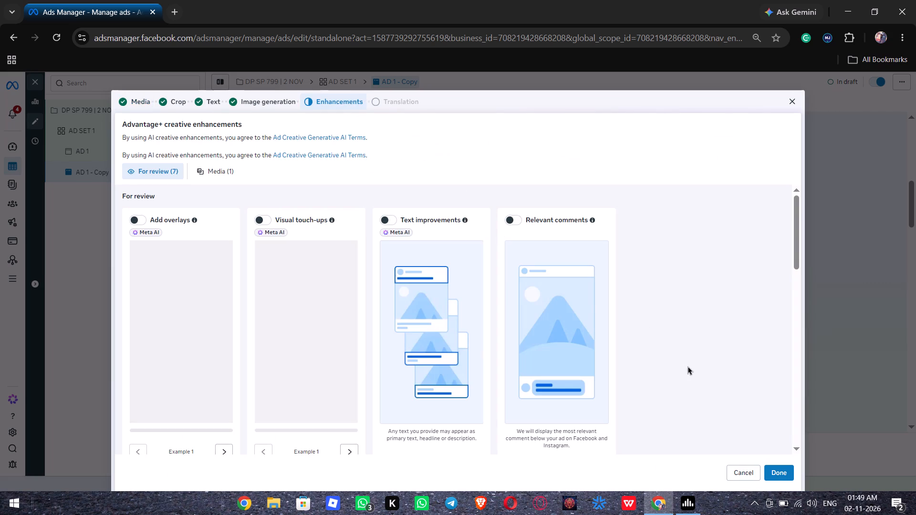
pyautogui.click(789, 467)
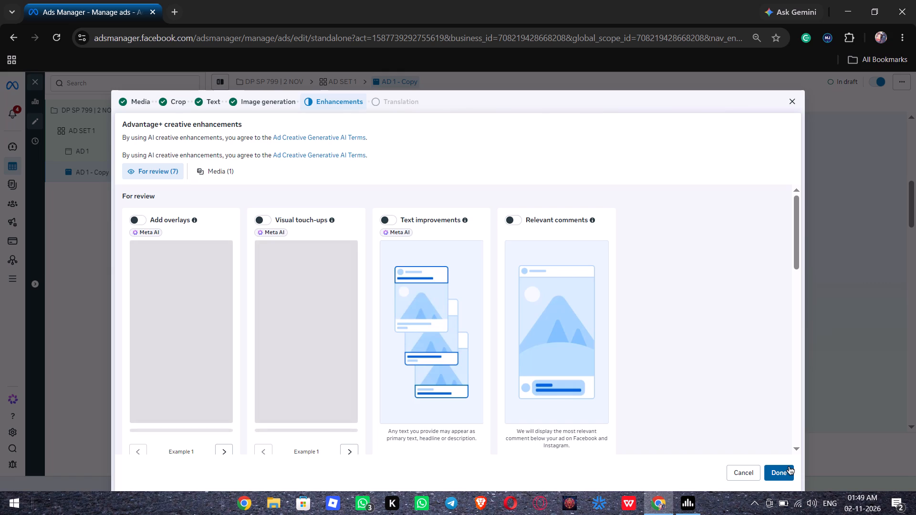
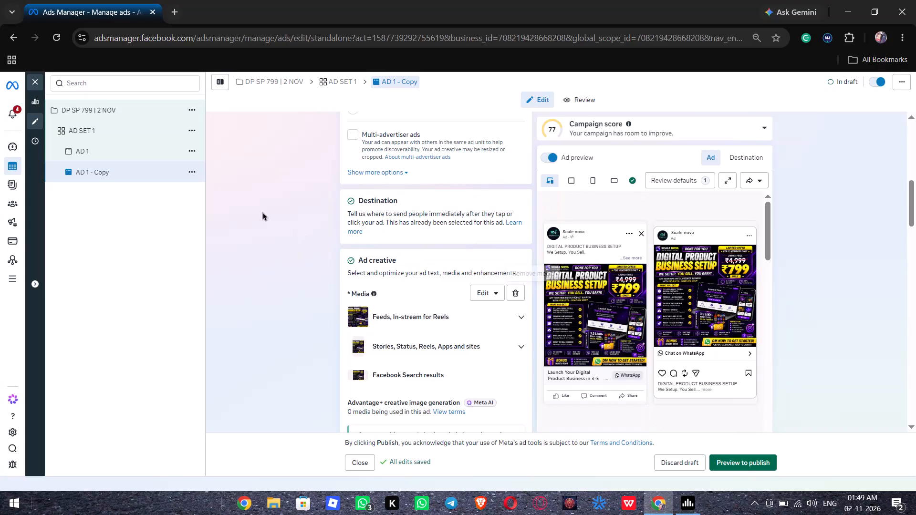
# Review the duplicated ad's media, primary text, headline, message template and tracking settings.
pyautogui.scroll(-1, 325, 237)
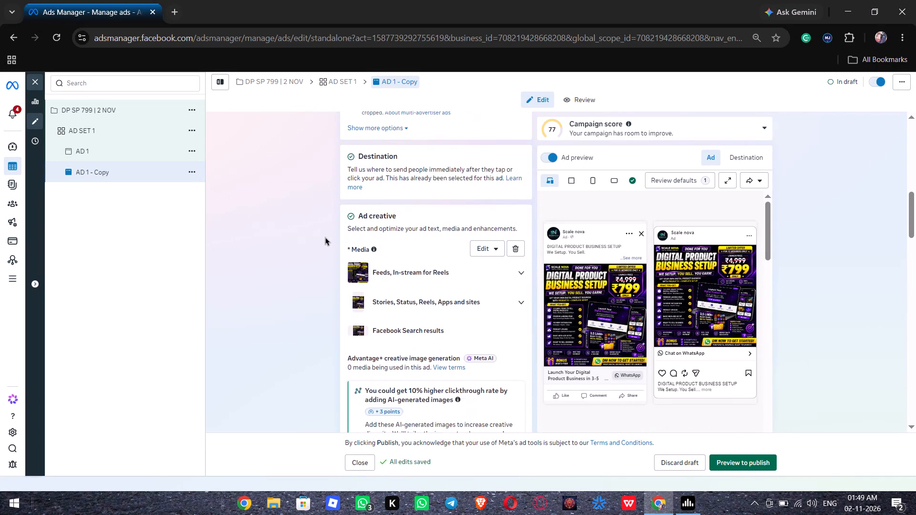
pyautogui.scroll(-4, 325, 237)
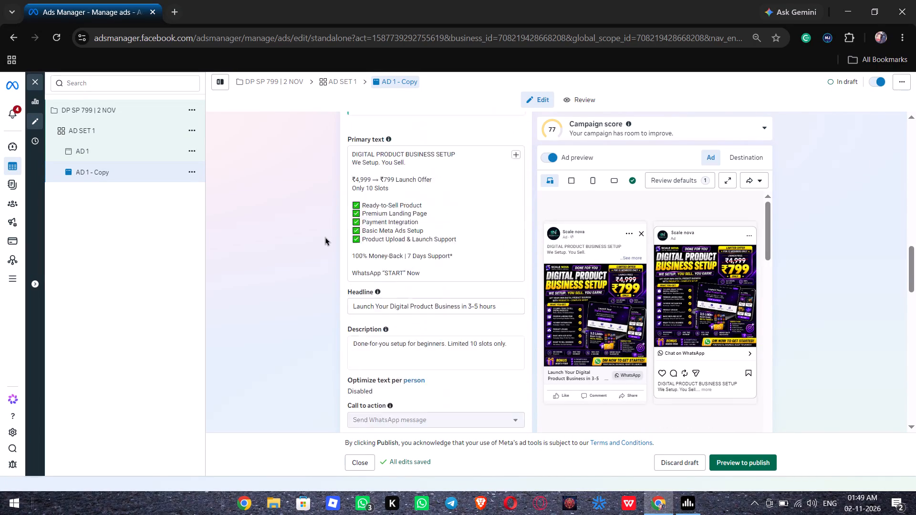
pyautogui.scroll(-5, 325, 237)
pyautogui.scroll(1, 325, 237)
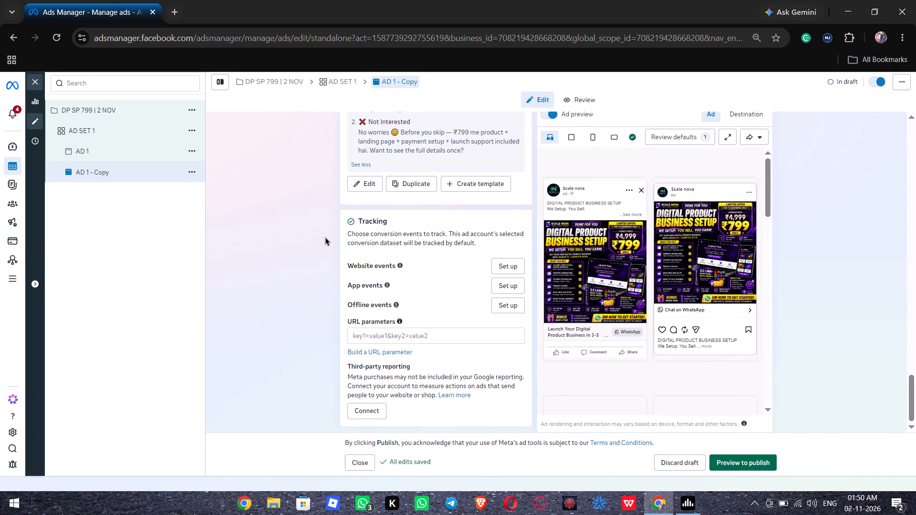
pyautogui.scroll(13, 325, 237)
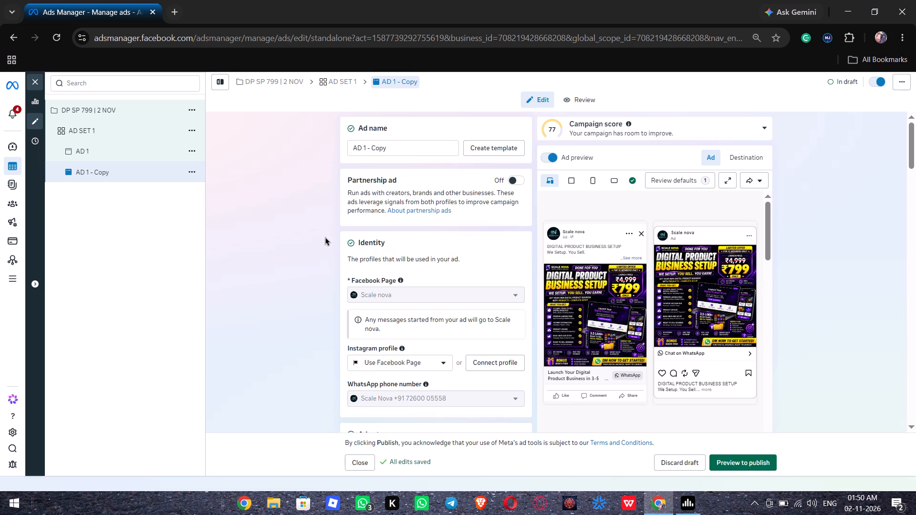
pyautogui.scroll(3, 325, 237)
# Rename the duplicated ad as AD 2.
pyautogui.click(415, 143)
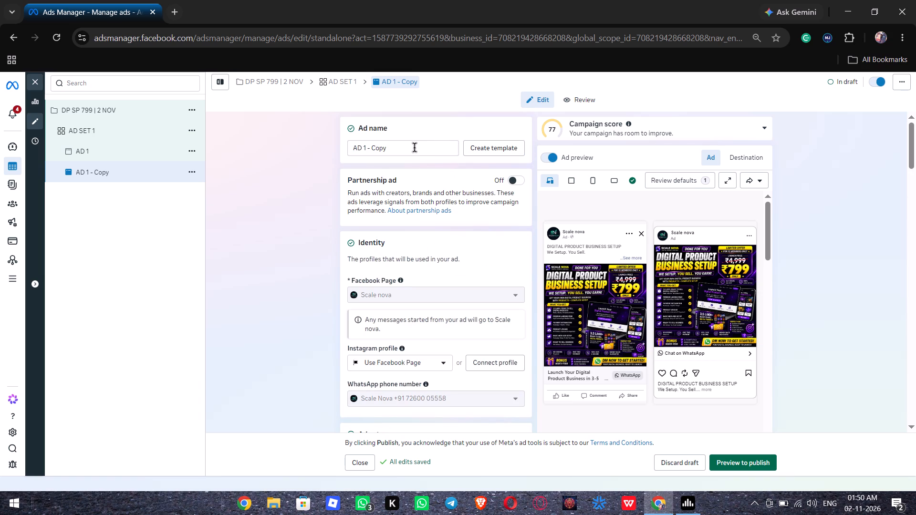
pyautogui.click(415, 147)
pyautogui.press('BackSpace')
pyautogui.press('BackSpace')
pyautogui.press('BackSpace')
pyautogui.press('BackSpace')
pyautogui.press('BackSpace')
pyautogui.press('BackSpace')
pyautogui.press('BackSpace')
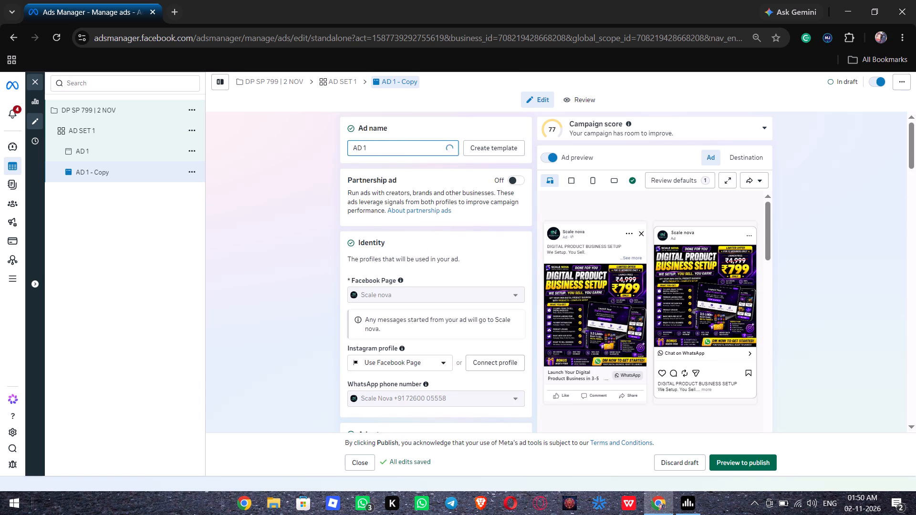
pyautogui.press('BackSpace')
pyautogui.press('2')
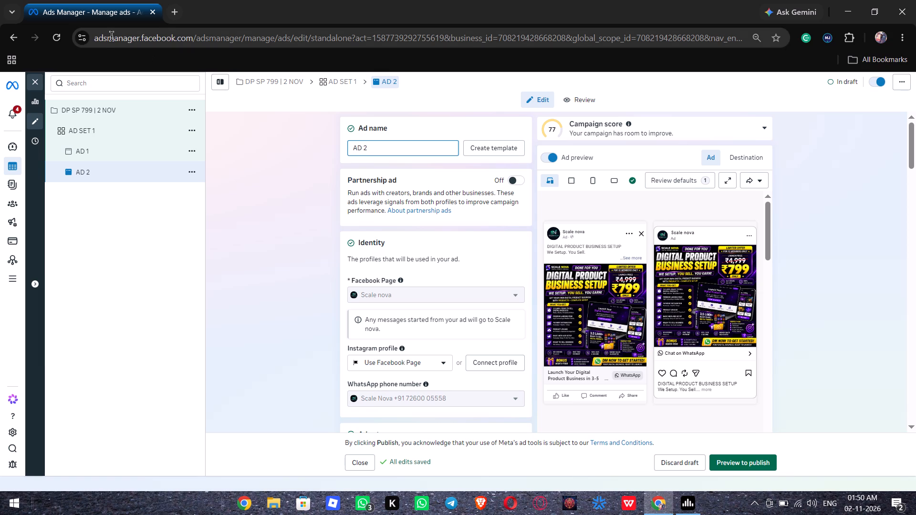
# Compare the creative previews of AD 1 and AD 2 and look over AD 2's settings.
pyautogui.click(130, 158)
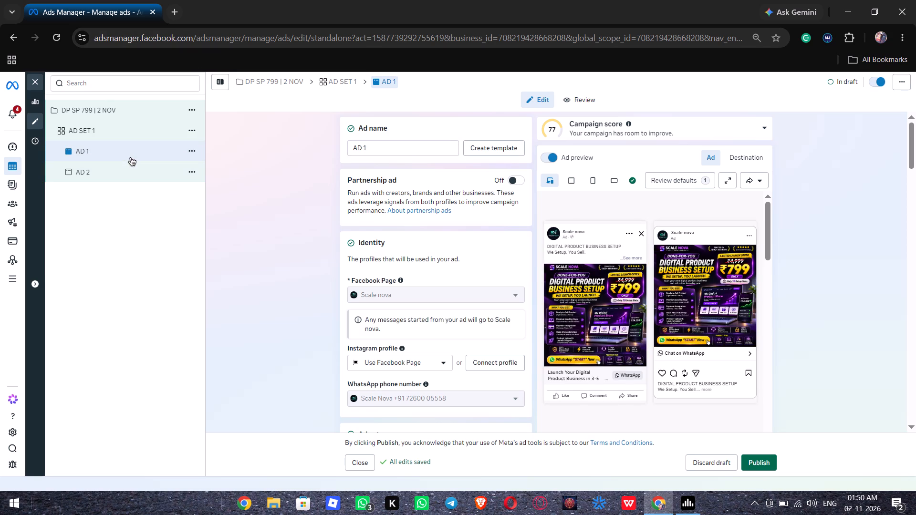
pyautogui.click(125, 177)
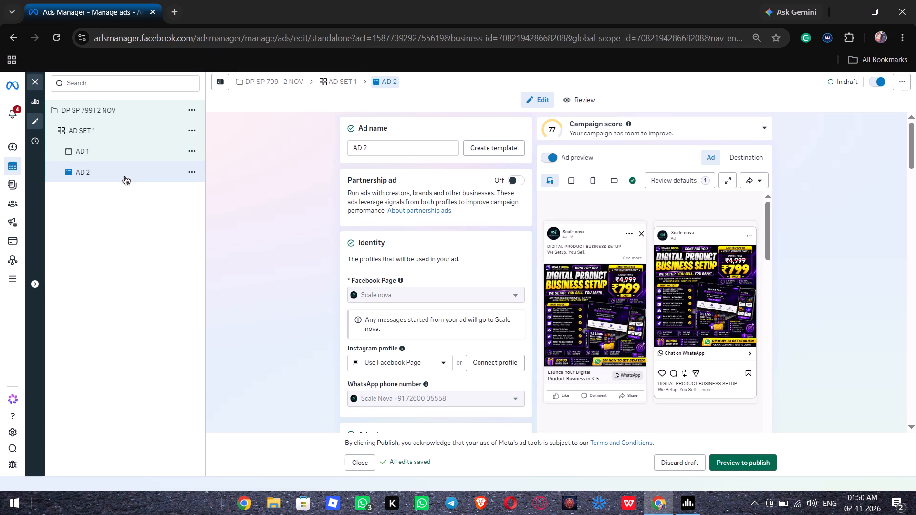
pyautogui.scroll(-3, 273, 236)
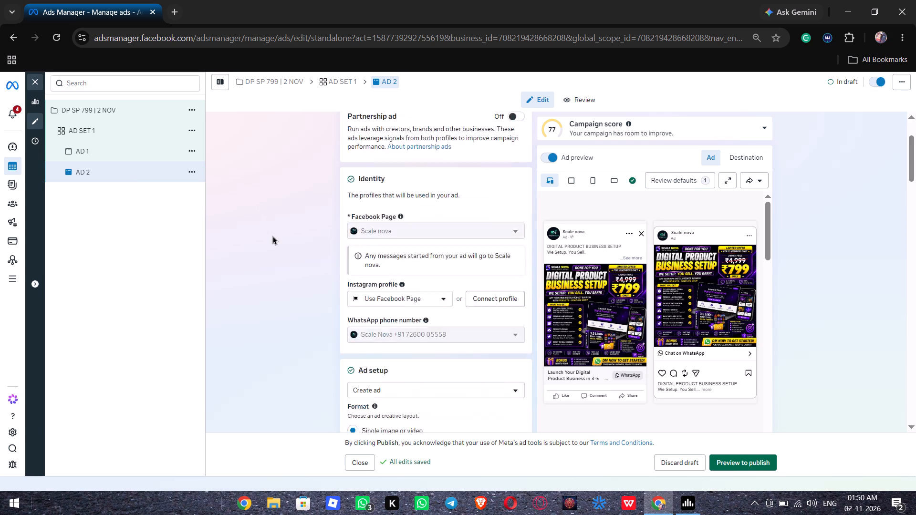
pyautogui.scroll(-20, 273, 236)
pyautogui.scroll(-6, 273, 236)
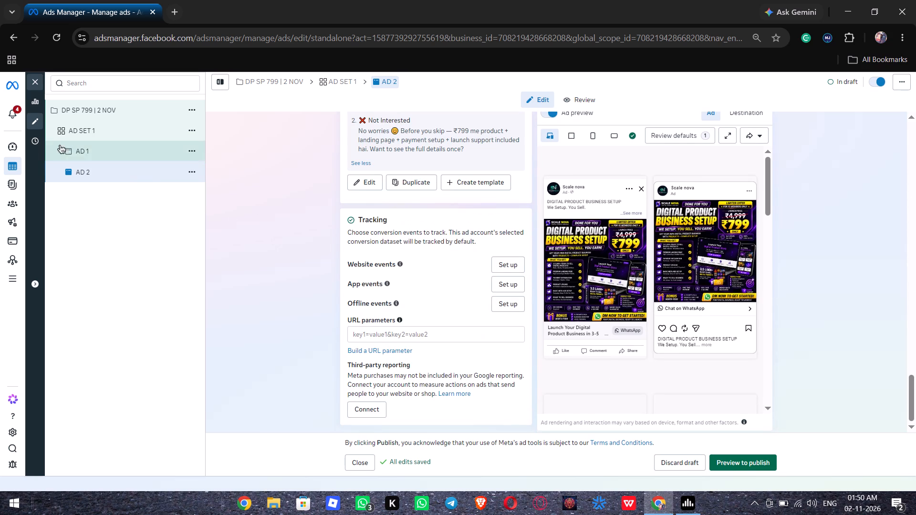
# Close the ad editor and start reviewing and publishing all the drafts.
pyautogui.click(36, 86)
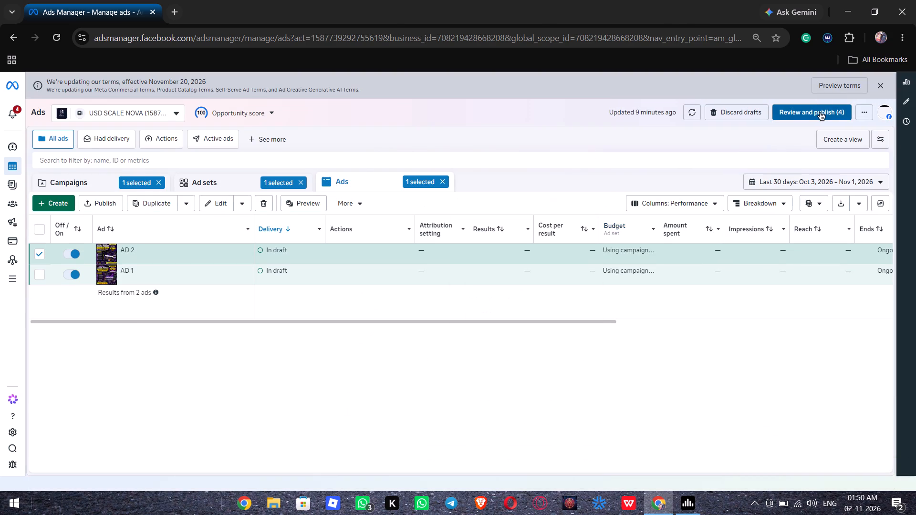
pyautogui.click(820, 113)
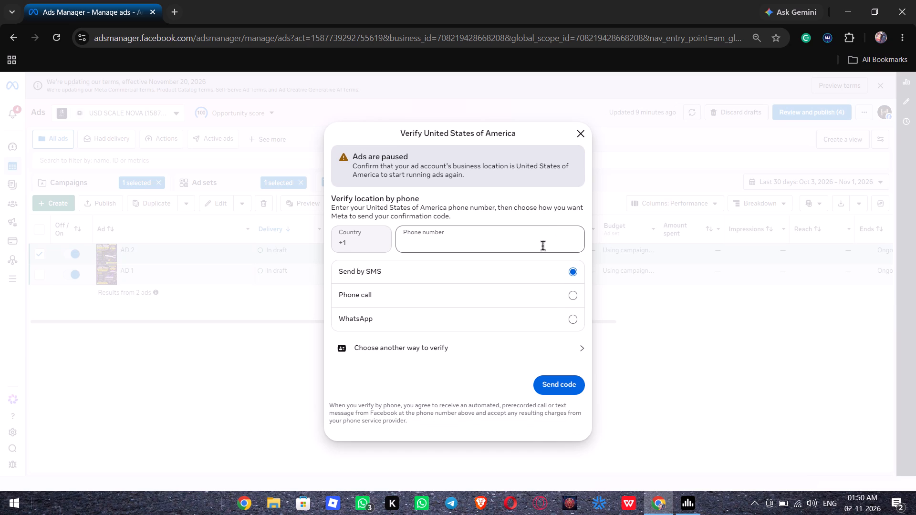
# Choose another way to verify the business location, using a United States of America payment method, and proceed to the payment information.
pyautogui.click(372, 234)
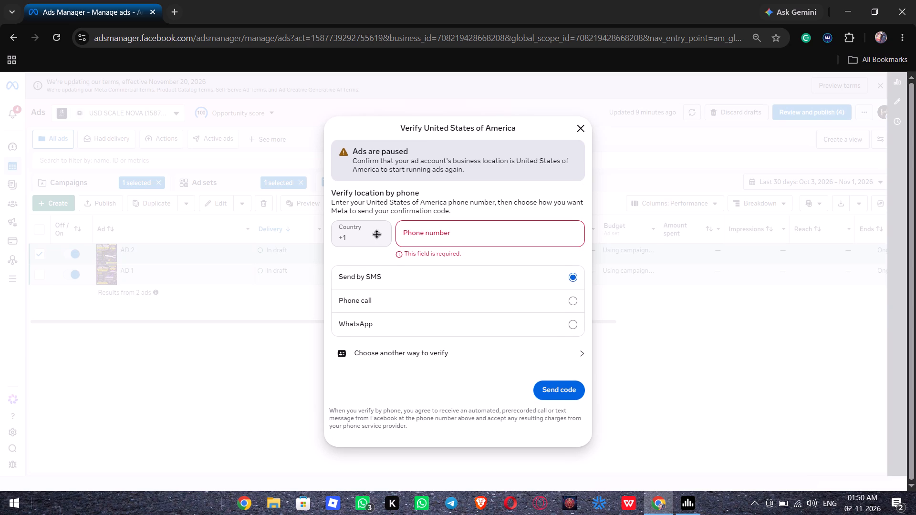
pyautogui.click(452, 346)
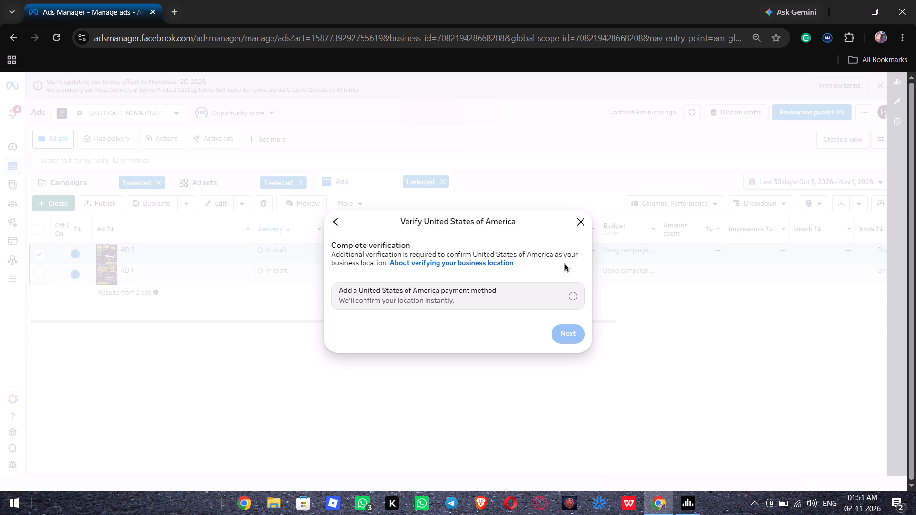
pyautogui.click(548, 285)
pyautogui.click(557, 329)
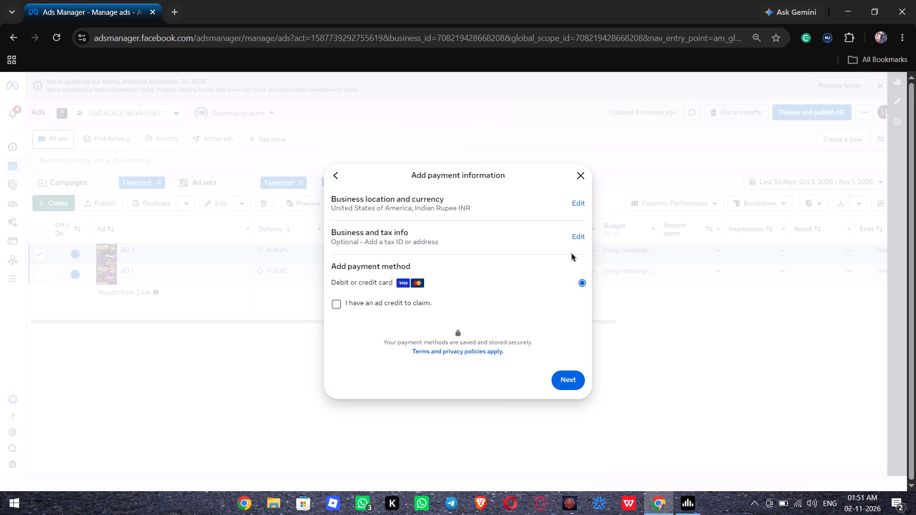
# Set the business country to India in the payment information's location and currency settings.
pyautogui.click(580, 200)
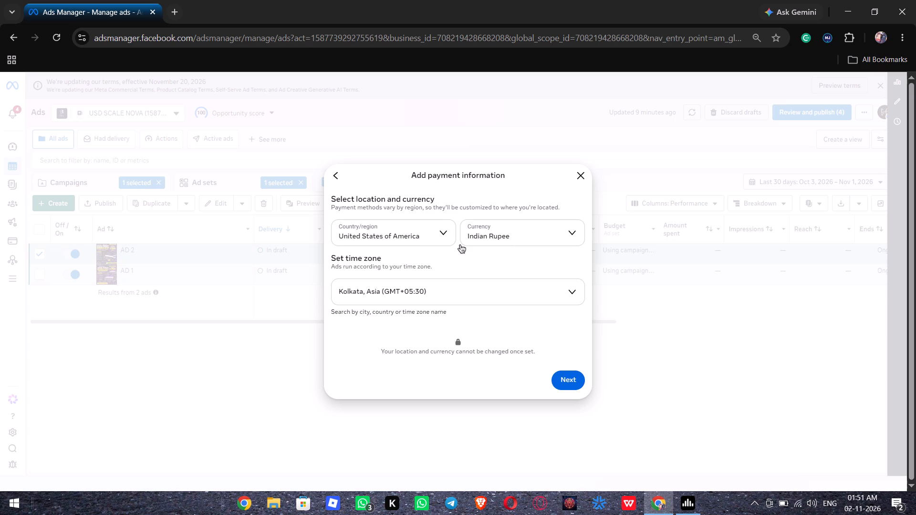
pyautogui.click(435, 230)
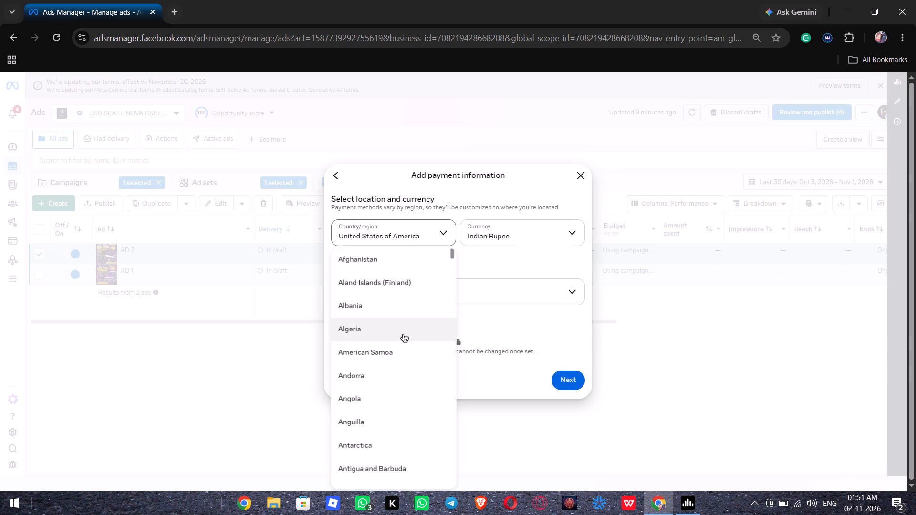
pyautogui.moveTo(451, 254); pyautogui.dragTo(451, 258)
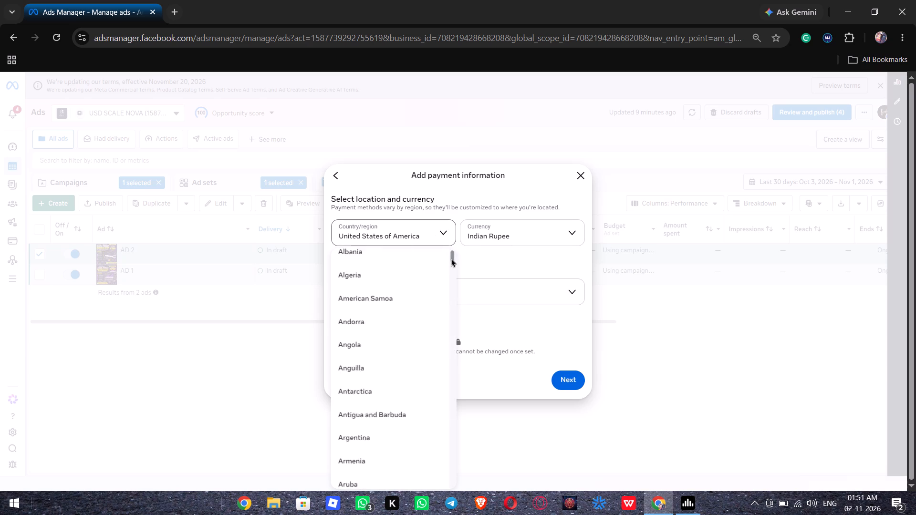
pyautogui.moveTo(451, 258); pyautogui.dragTo(455, 308)
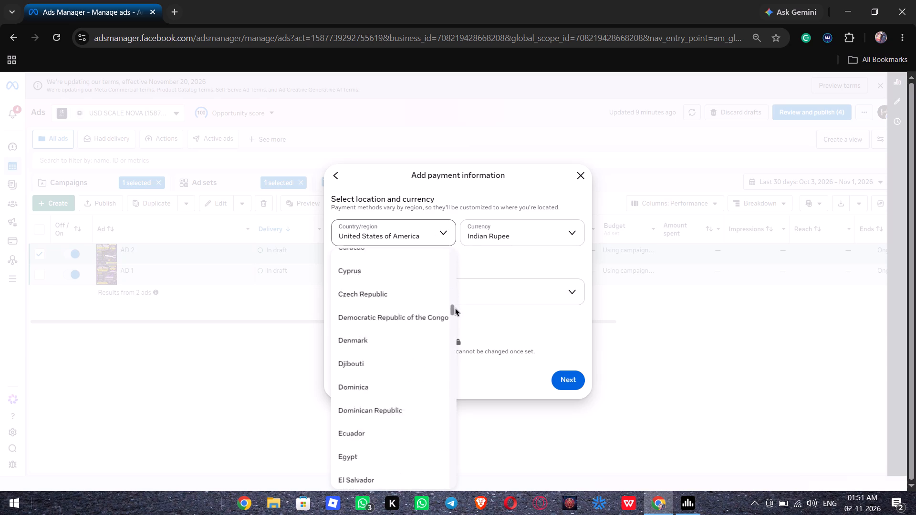
pyautogui.moveTo(455, 308); pyautogui.dragTo(462, 354)
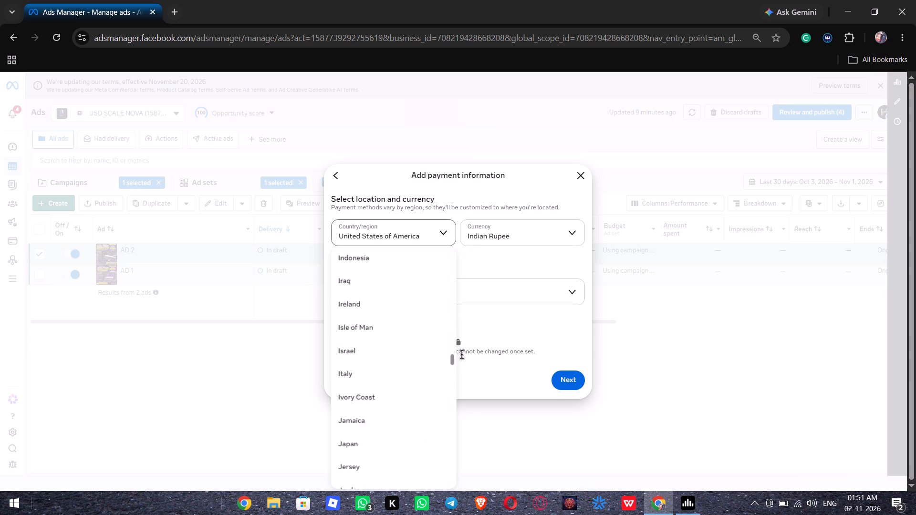
pyautogui.moveTo(462, 354); pyautogui.dragTo(464, 356)
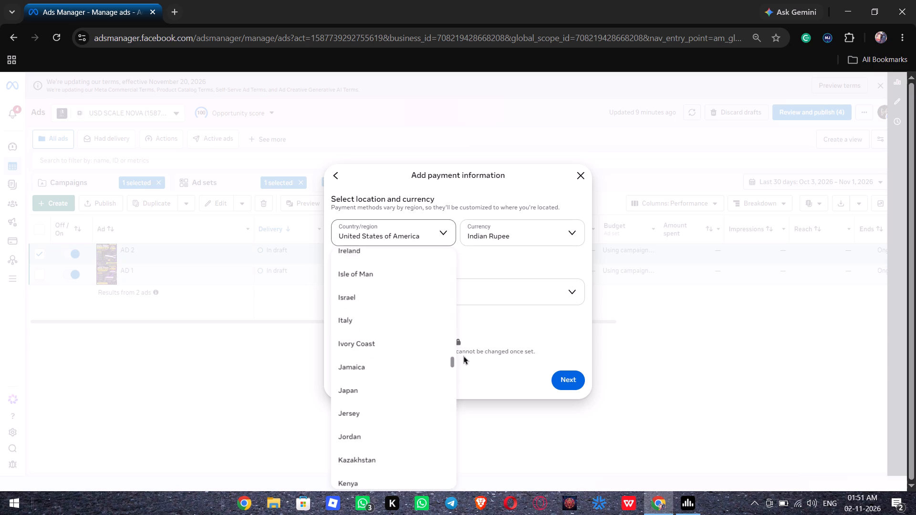
pyautogui.moveTo(464, 356); pyautogui.dragTo(466, 350)
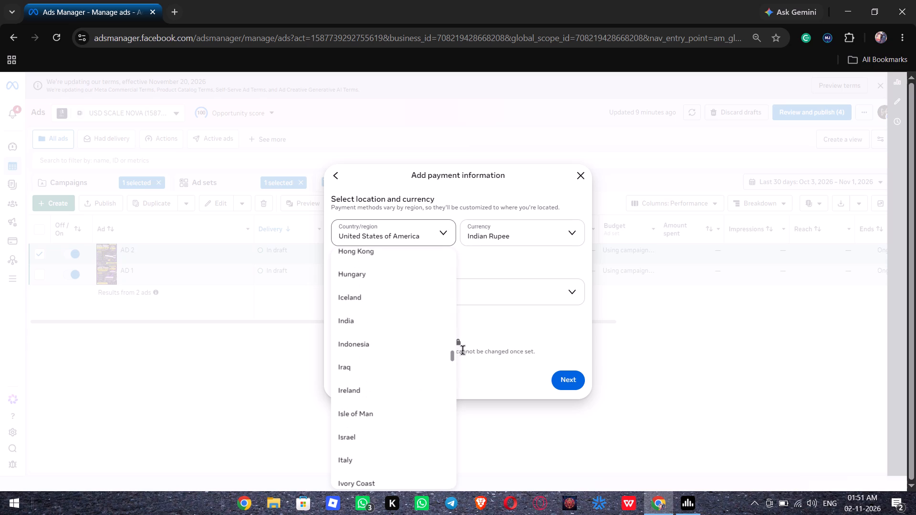
pyautogui.click(426, 327)
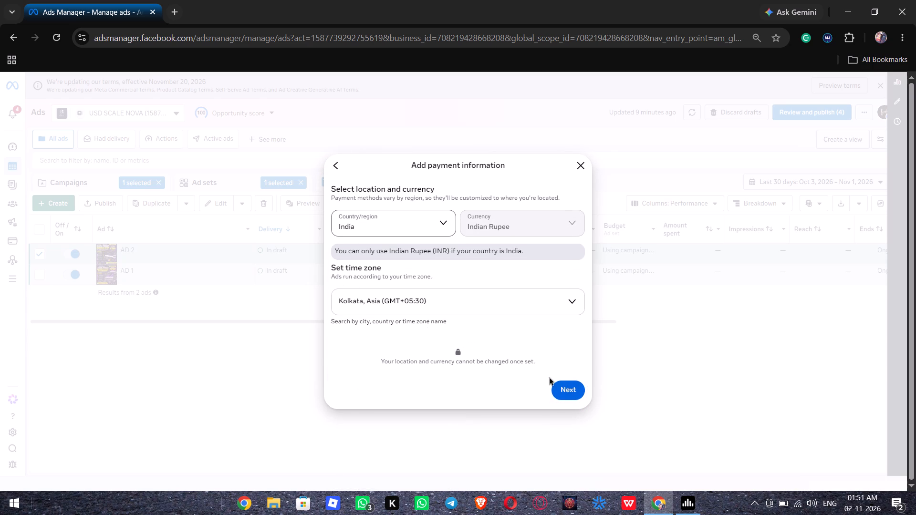
pyautogui.click(566, 391)
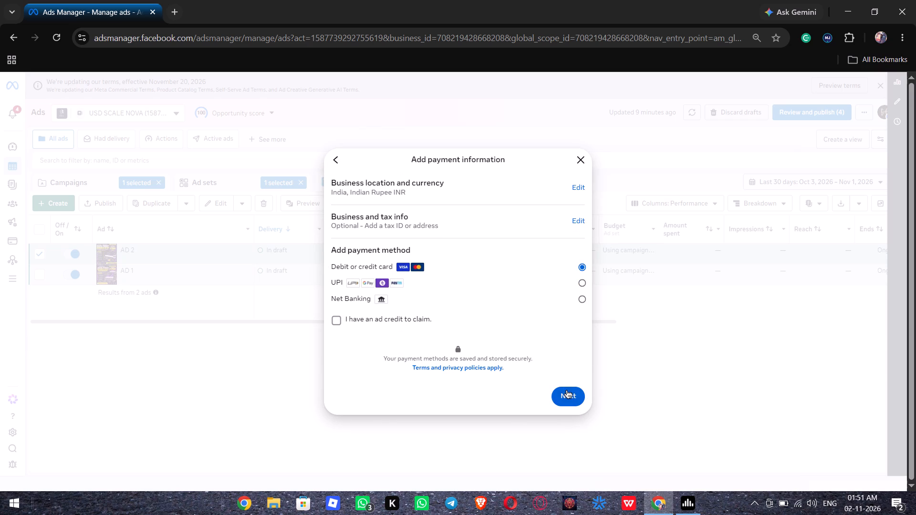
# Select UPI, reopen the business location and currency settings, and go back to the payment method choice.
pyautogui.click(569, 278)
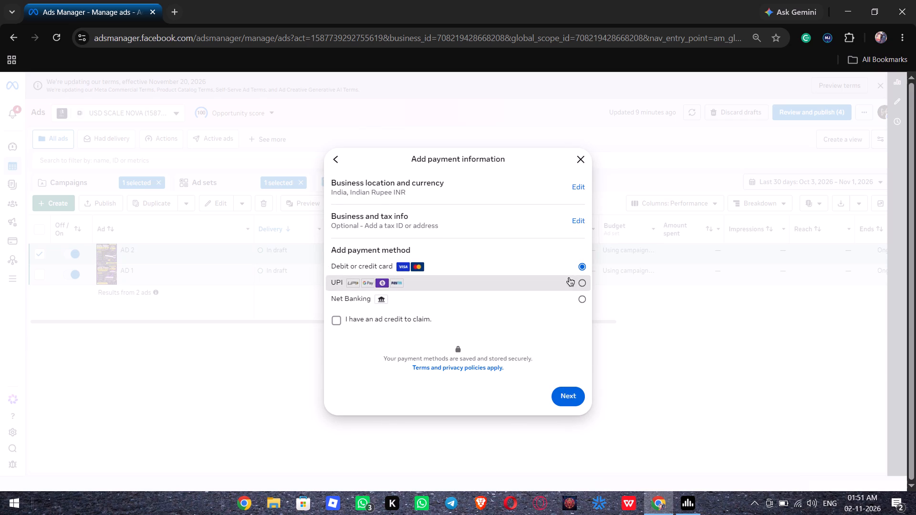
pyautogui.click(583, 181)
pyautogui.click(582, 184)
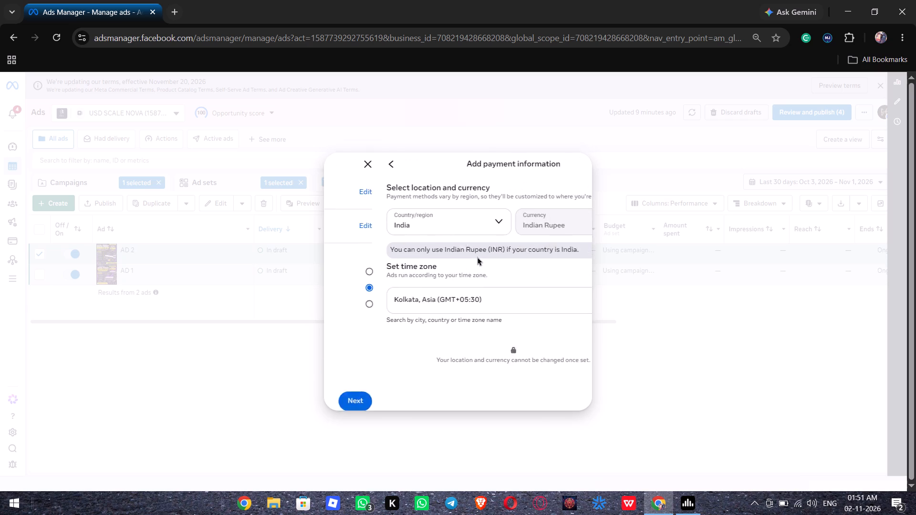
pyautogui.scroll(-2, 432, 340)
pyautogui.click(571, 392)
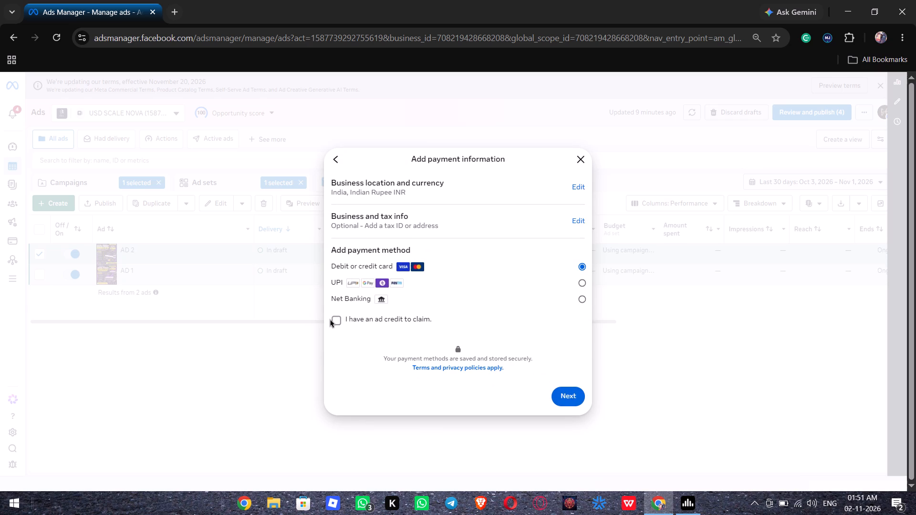
# Choose UPI as the payment method and proceed to the business info form.
pyautogui.click(549, 279)
pyautogui.click(568, 393)
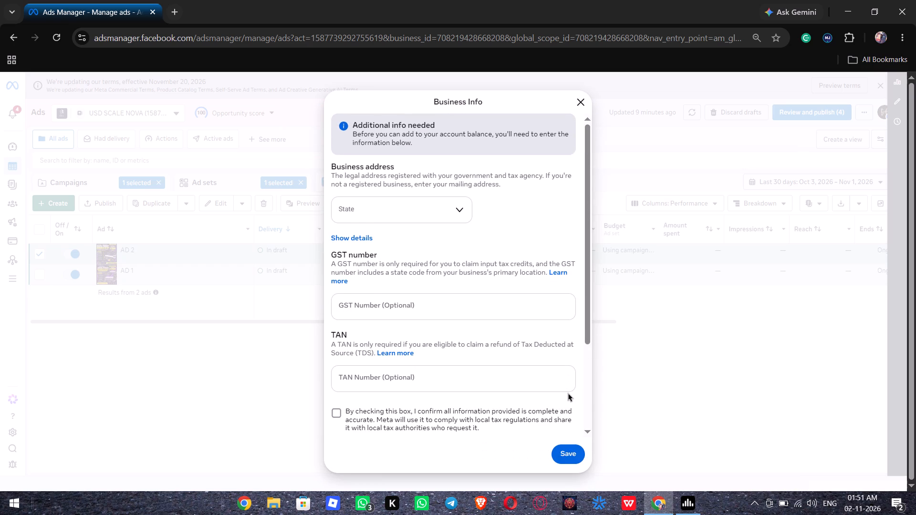
pyautogui.click(402, 507)
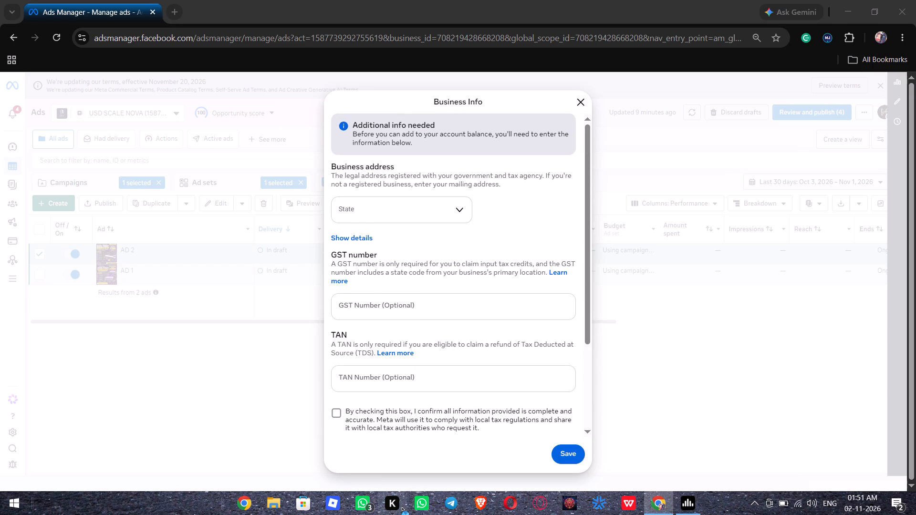
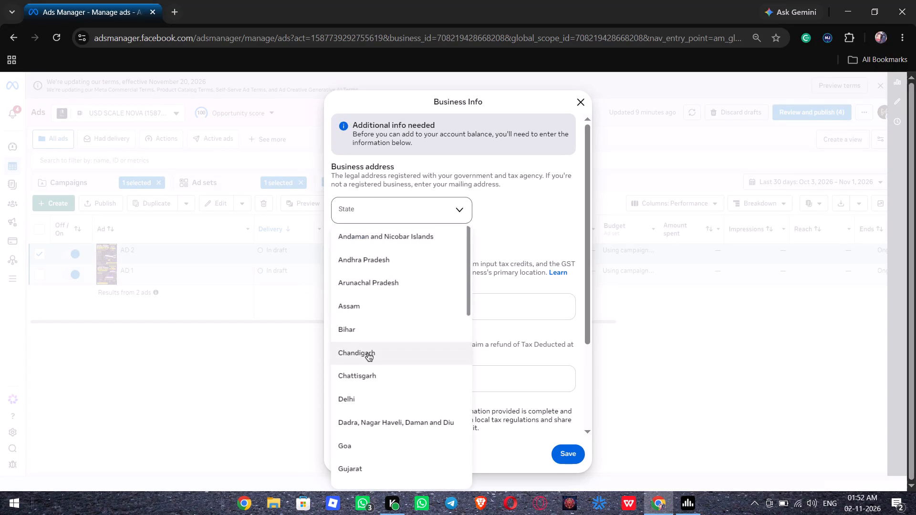
# Set the state in the business address to Uttar Pradesh.
pyautogui.scroll(-2, 367, 353)
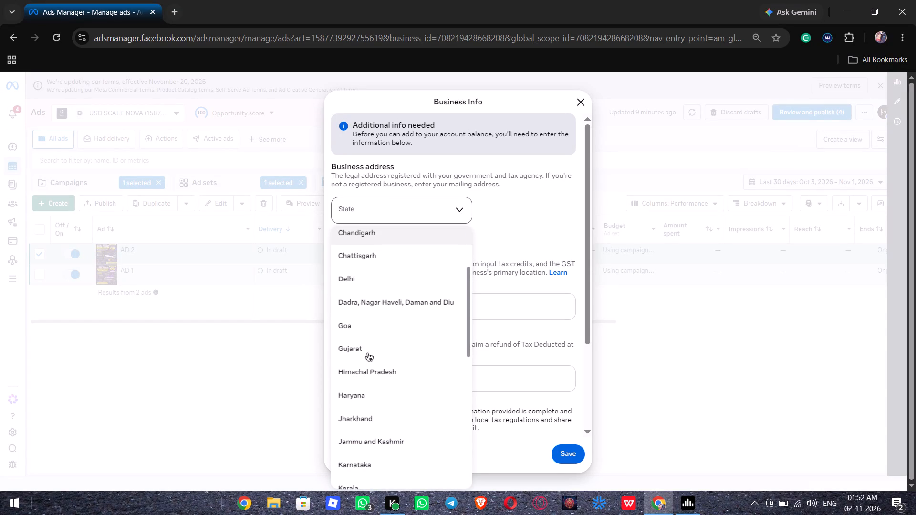
pyautogui.scroll(-2, 367, 353)
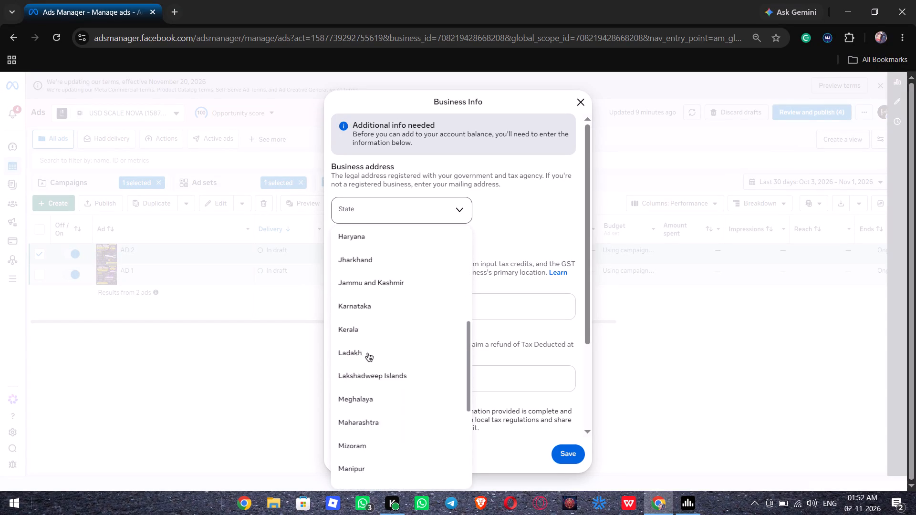
pyautogui.scroll(-2, 367, 353)
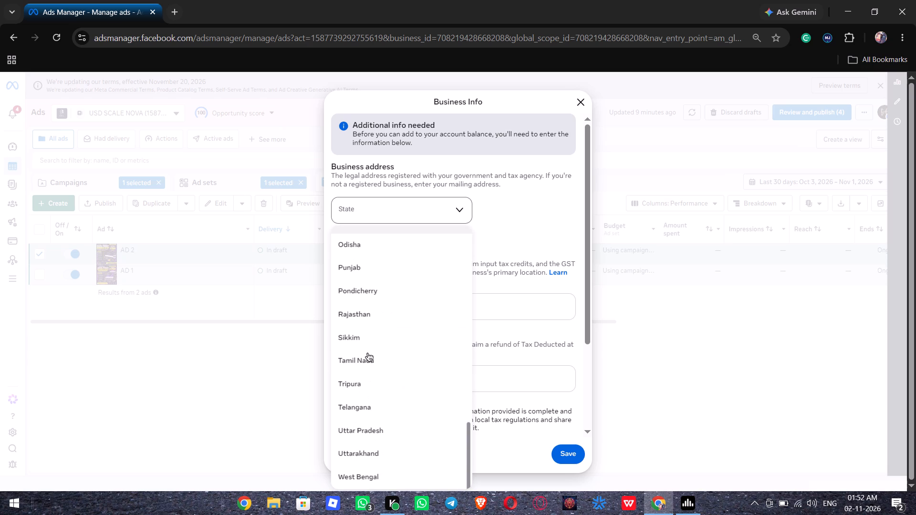
pyautogui.scroll(-1, 367, 353)
pyautogui.click(368, 433)
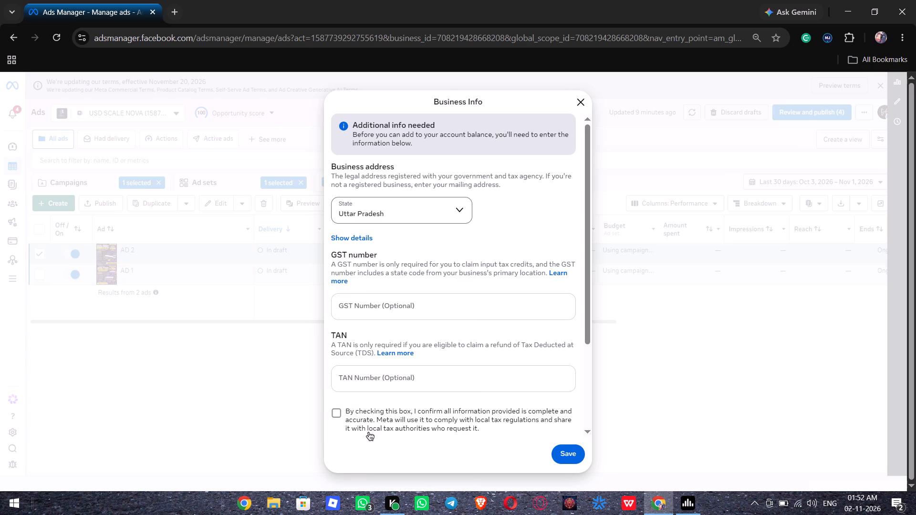
# Confirm the provided information is accurate, declare that the ads are not bought for business purposes, and save the business info.
pyautogui.scroll(-3, 455, 360)
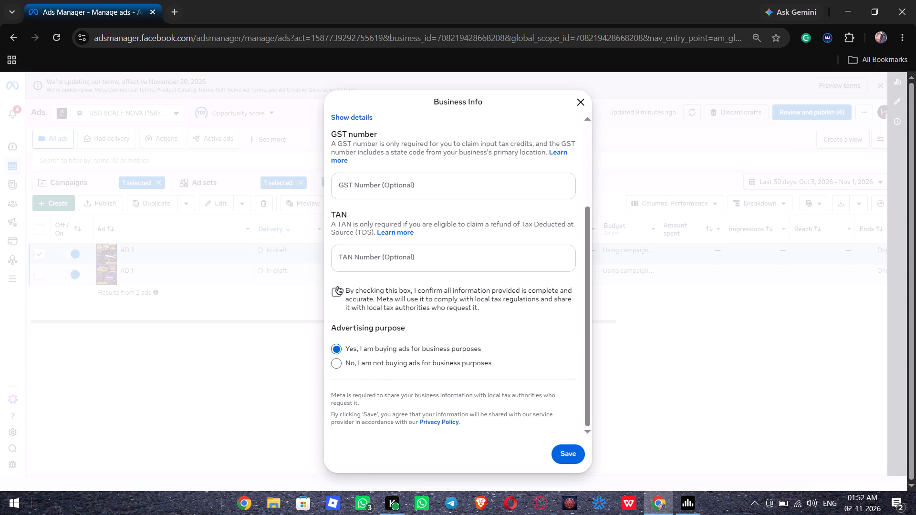
pyautogui.click(334, 302)
pyautogui.click(337, 365)
pyautogui.click(570, 453)
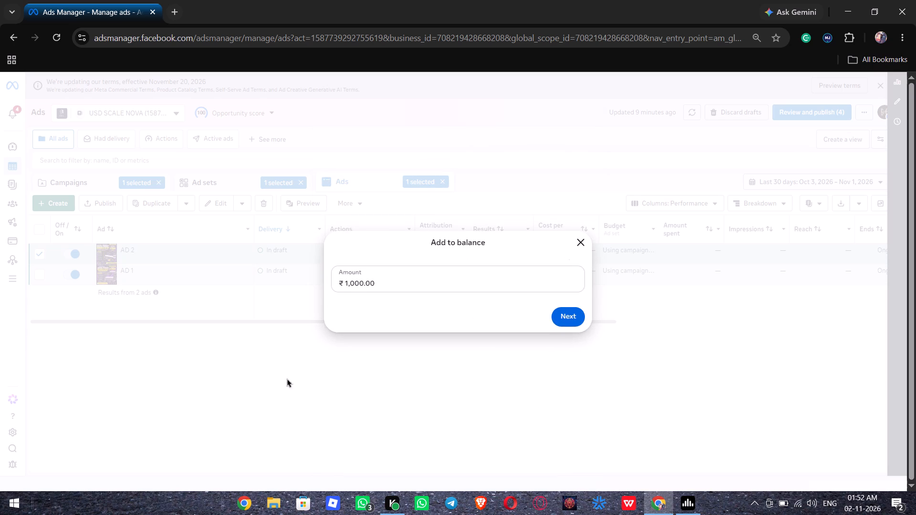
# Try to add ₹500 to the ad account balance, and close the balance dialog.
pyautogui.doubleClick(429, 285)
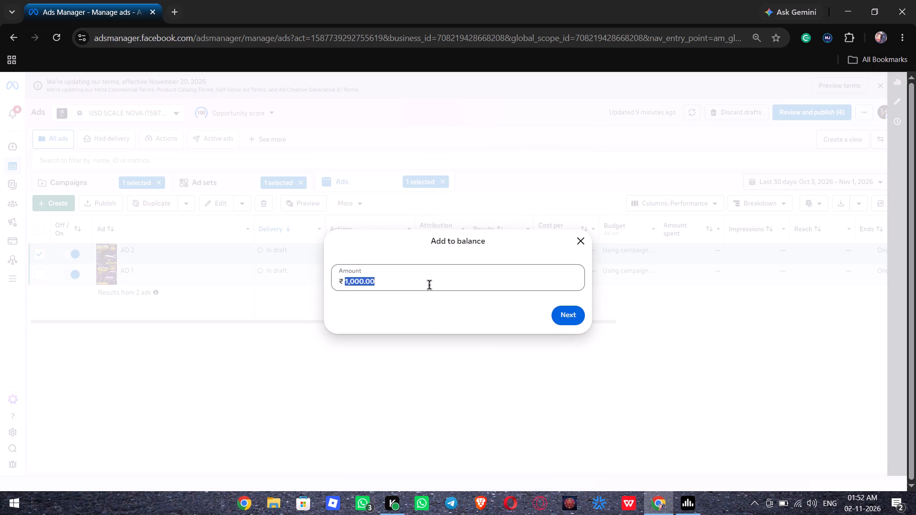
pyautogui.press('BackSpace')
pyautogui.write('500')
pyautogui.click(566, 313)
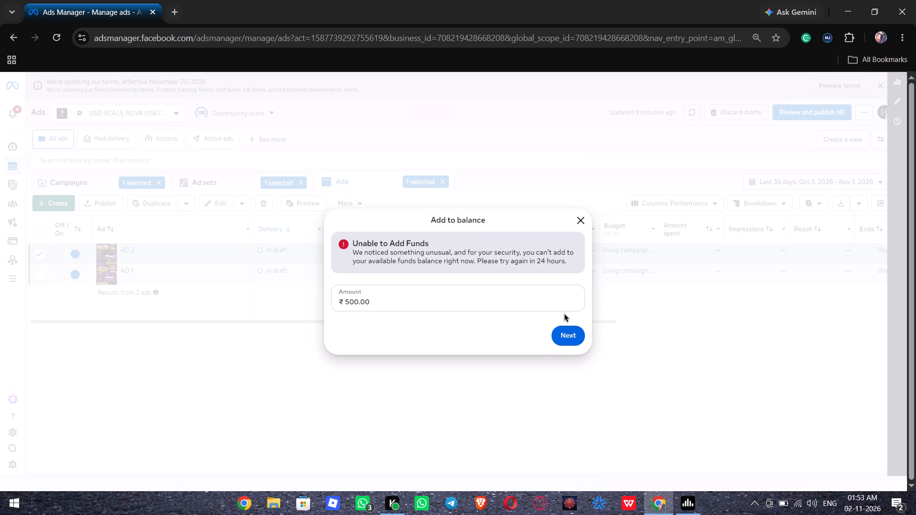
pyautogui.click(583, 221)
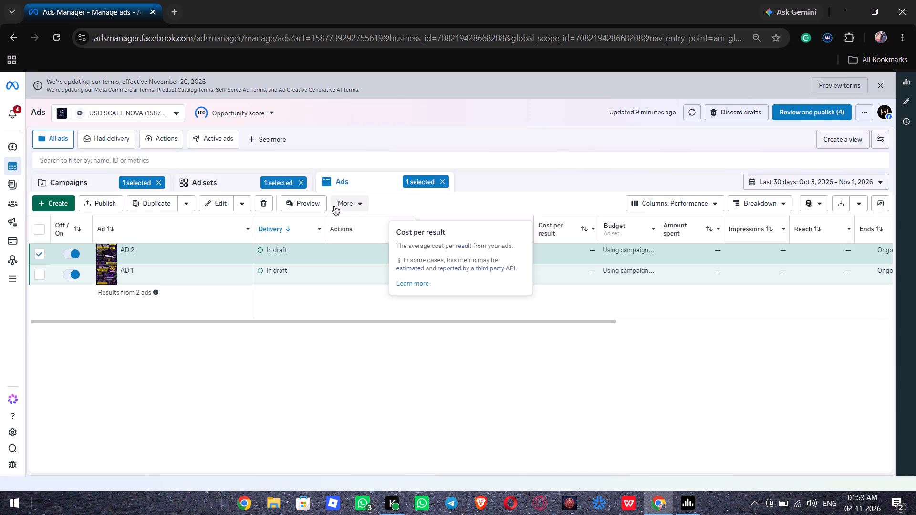
# Clear the selected ad and the selected ad set from the ads view filters.
pyautogui.click(443, 178)
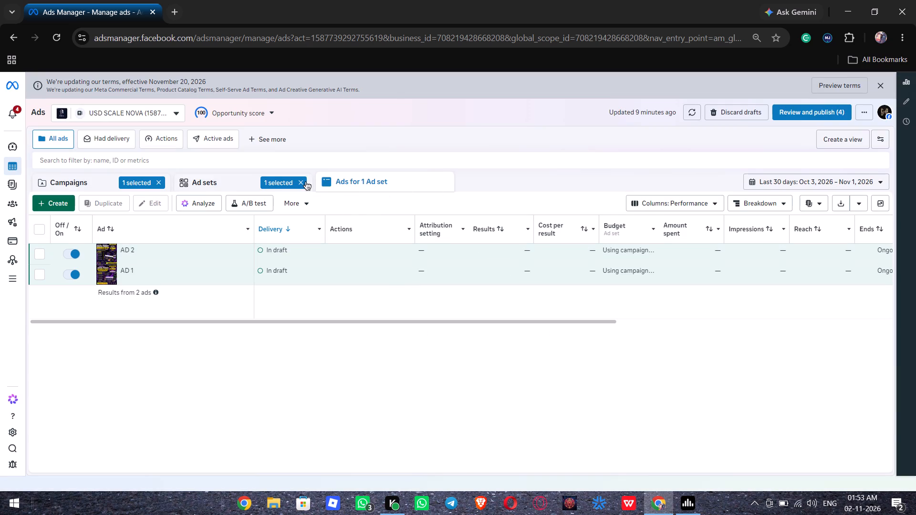
pyautogui.click(304, 182)
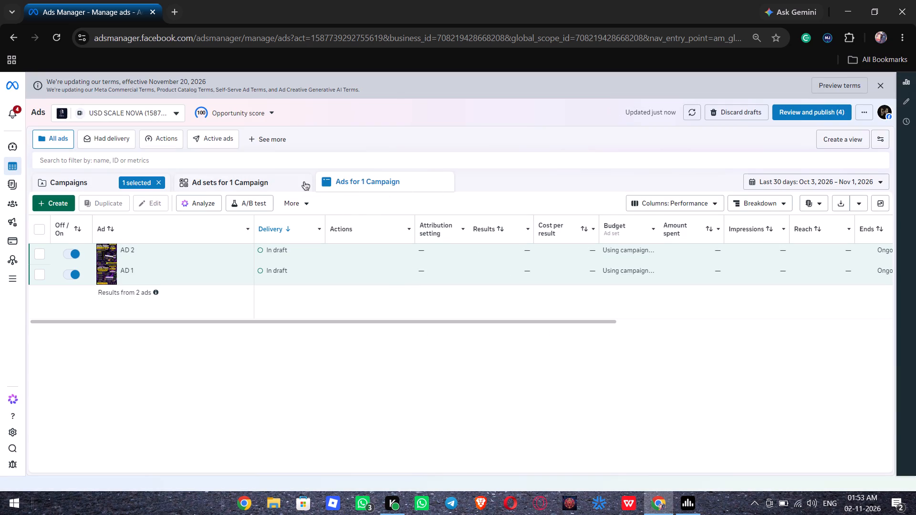
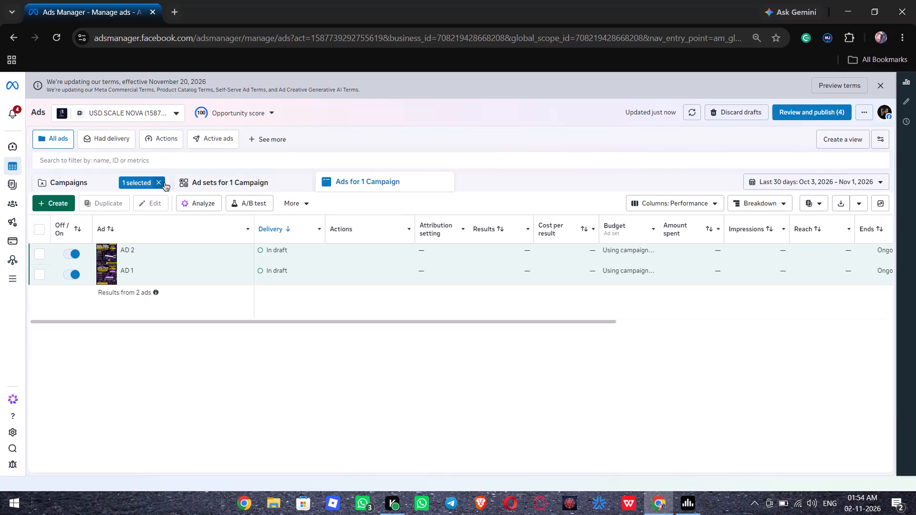
# Clear the selected campaign from the ads view filter.
pyautogui.click(164, 183)
# Switch from the USD SCALE NOVA ad account to an ad account in the Launch Hive business portfolio.
pyautogui.click(156, 114)
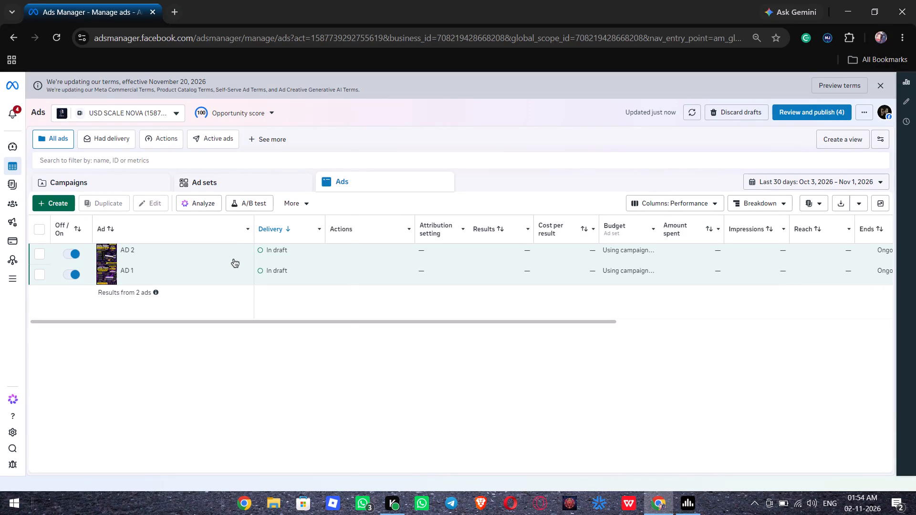
pyautogui.click(118, 264)
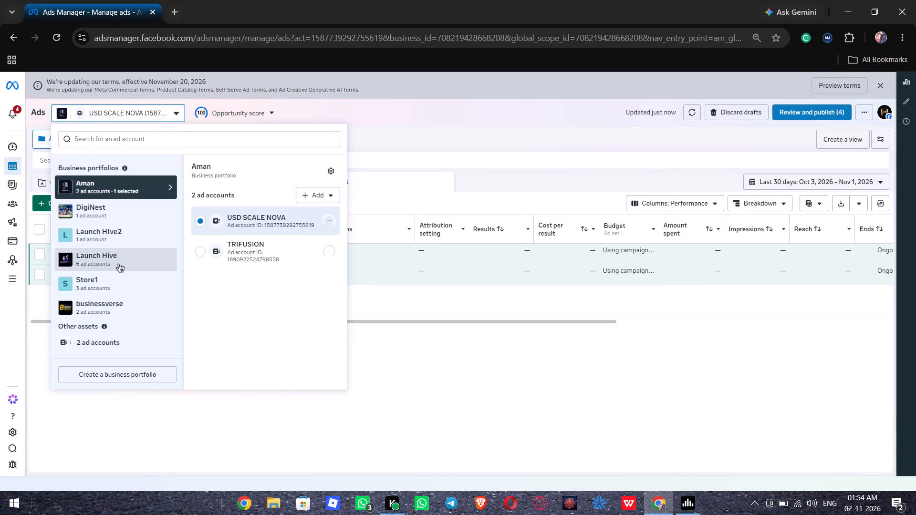
pyautogui.click(216, 366)
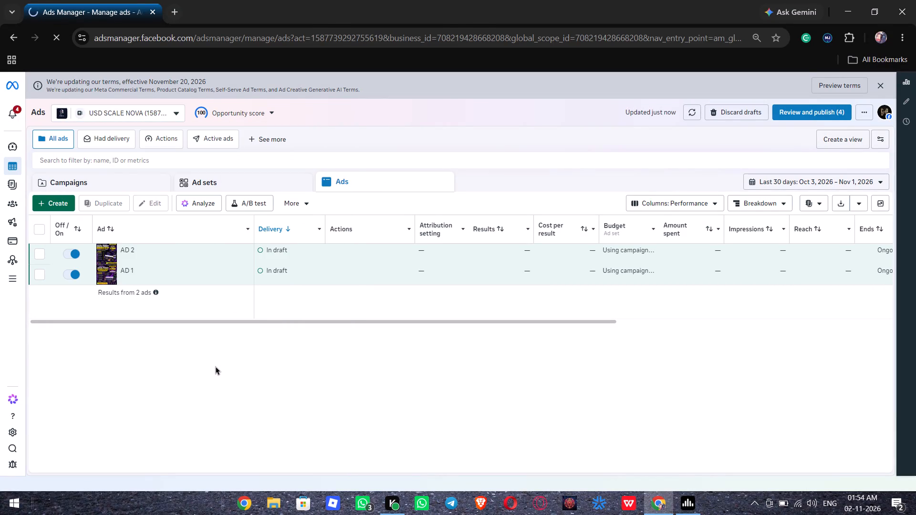
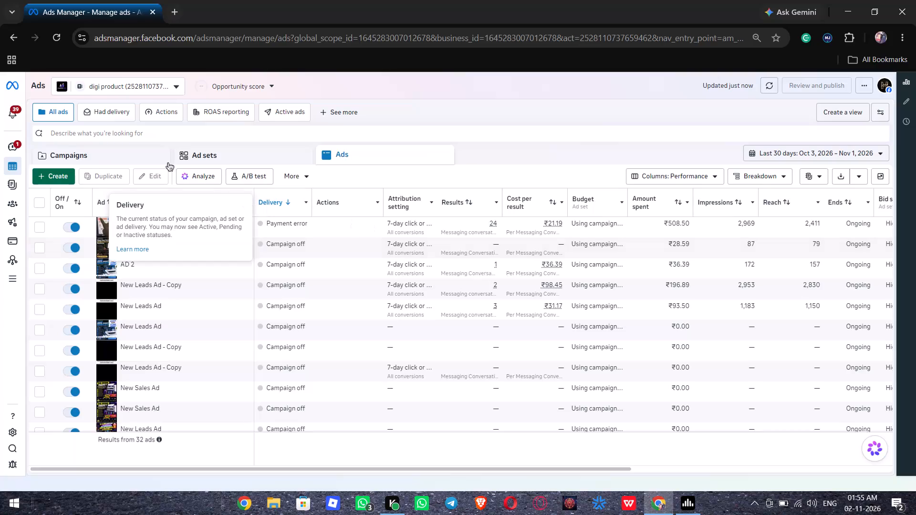
# Turn off the campaign "MARKETING SCALE NOVA | 29 OCT" in the campaigns list.
pyautogui.click(151, 156)
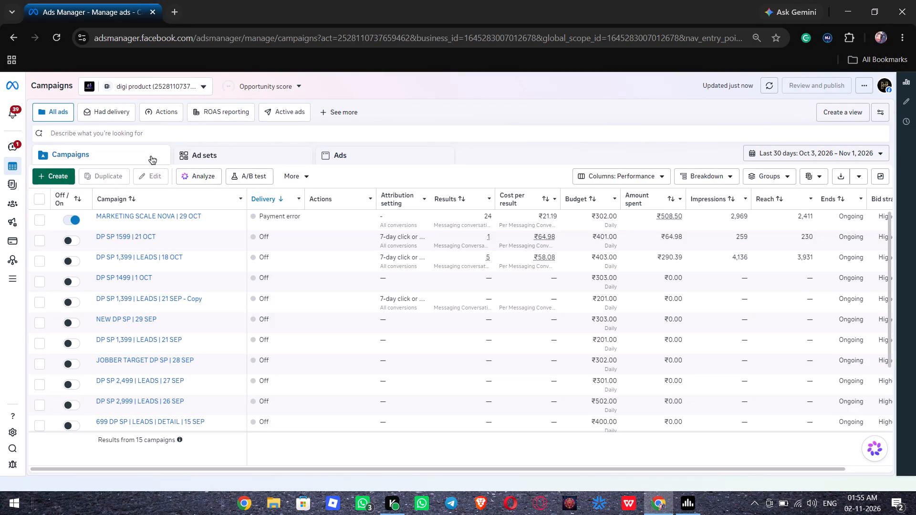
pyautogui.click(70, 220)
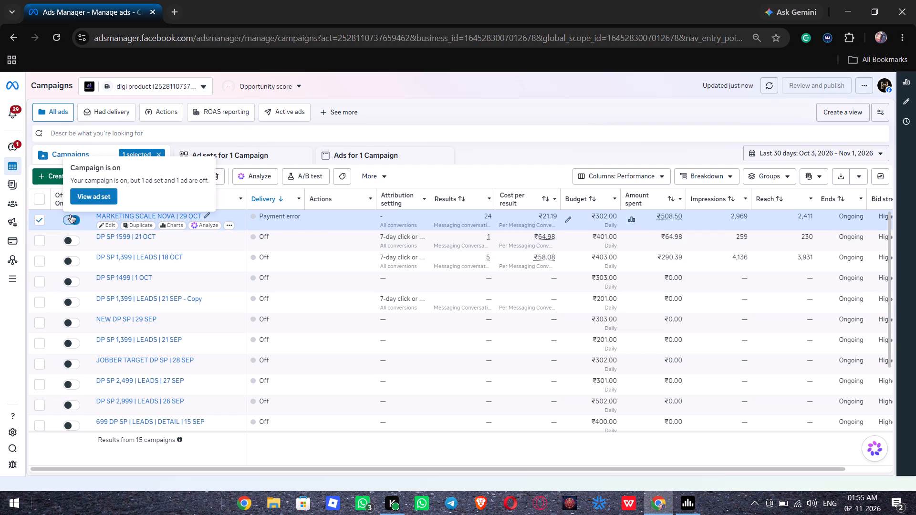
# Create a new campaign with the Auction buying type and the Leads objective.
pyautogui.click(52, 174)
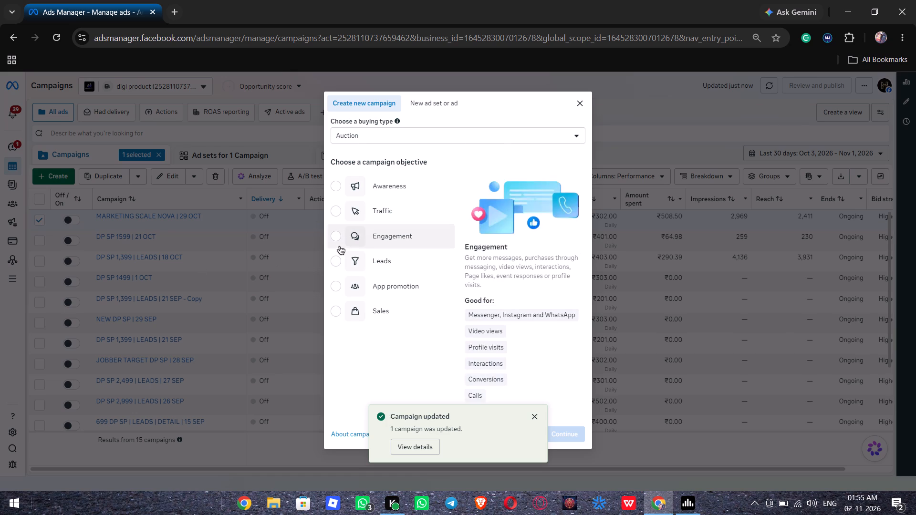
pyautogui.click(346, 257)
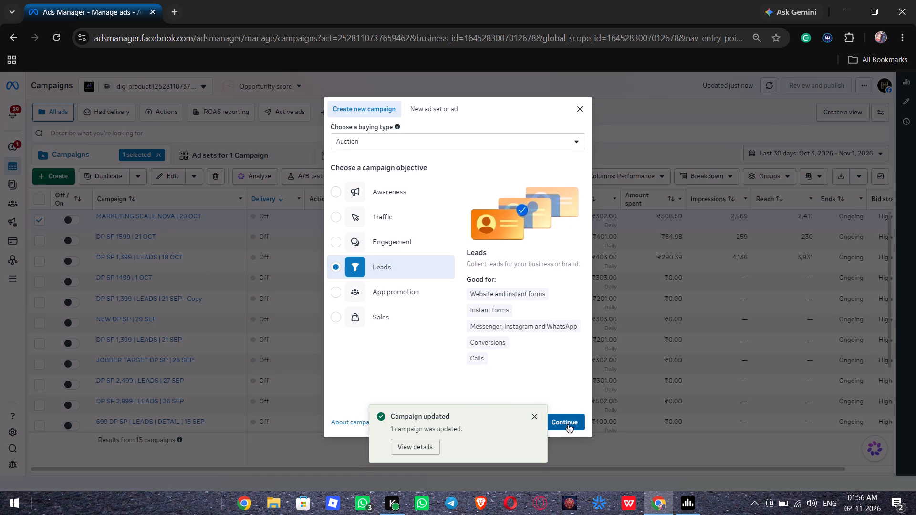
pyautogui.click(568, 424)
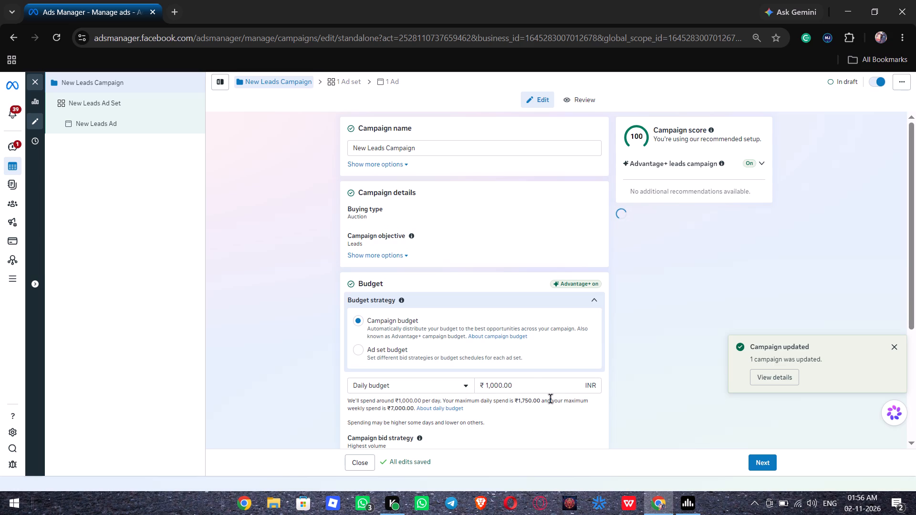
# Set the new campaign's daily budget to ₹500.
pyautogui.doubleClick(531, 384)
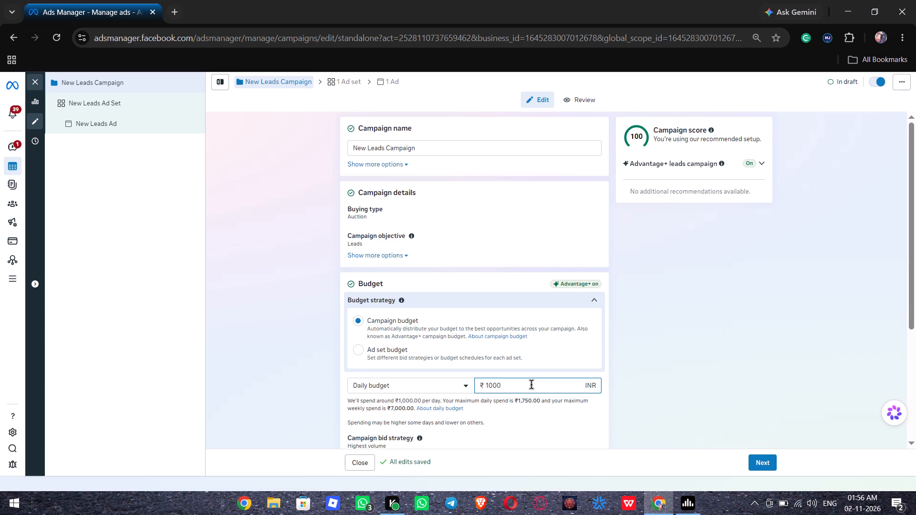
pyautogui.click(531, 384)
pyautogui.press('BackSpace')
pyautogui.press('BackSpace')
pyautogui.press('BackSpace')
pyautogui.press('BackSpace')
pyautogui.press('BackSpace')
pyautogui.press('BackSpace')
pyautogui.press('BackSpace')
pyautogui.press('BackSpace')
pyautogui.press('BackSpace')
pyautogui.press('BackSpace')
pyautogui.press('BackSpace')
pyautogui.press('BackSpace')
pyautogui.press('BackSpace')
pyautogui.press('BackSpace')
pyautogui.press('BackSpace')
pyautogui.press('BackSpace')
pyautogui.press('BackSpace')
pyautogui.press('BackSpace')
pyautogui.press('BackSpace')
pyautogui.press('BackSpace')
pyautogui.write('500')
pyautogui.click(661, 290)
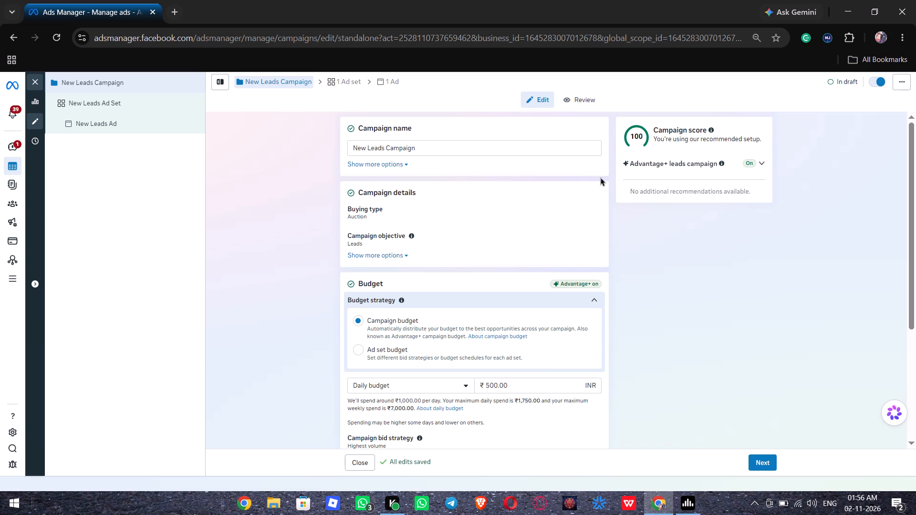
# Name the campaign "DP SP 799 | 2 NOV".
pyautogui.tripleClick(567, 146)
pyautogui.press('BackSpace')
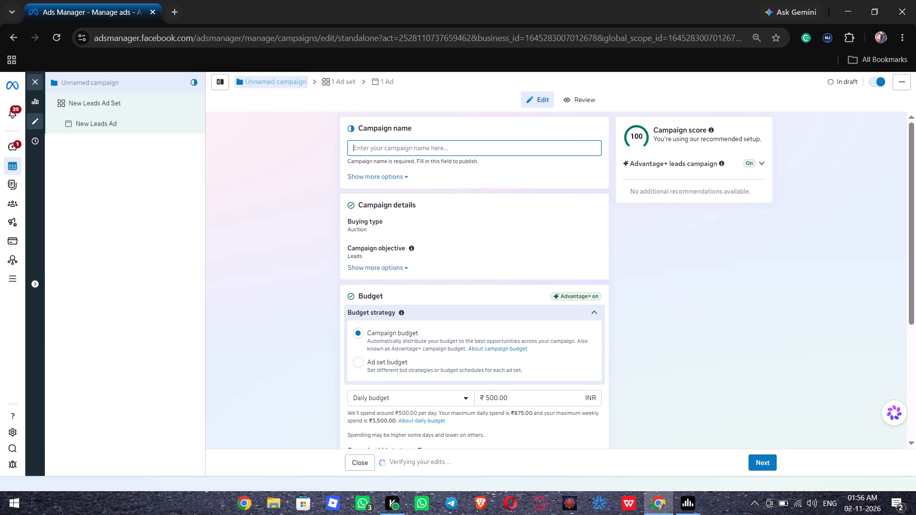
pyautogui.write('DP SP')
pyautogui.press('space')
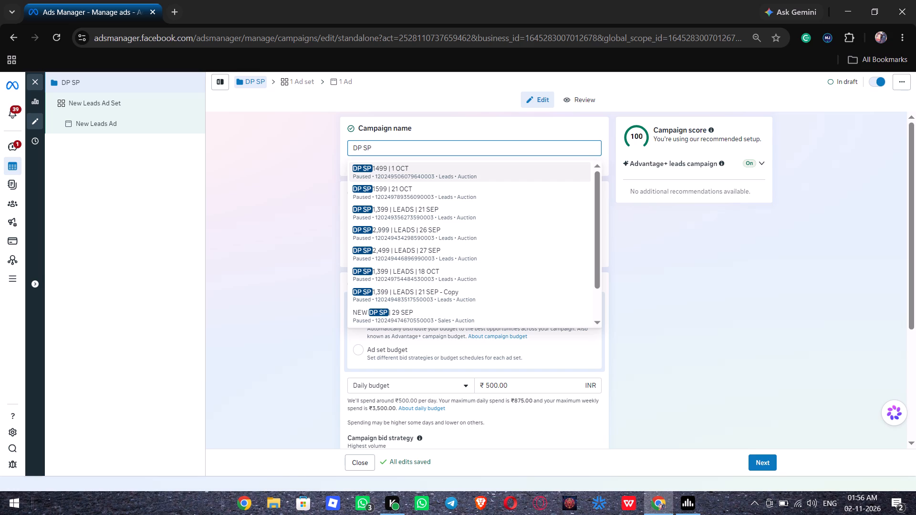
pyautogui.write('799')
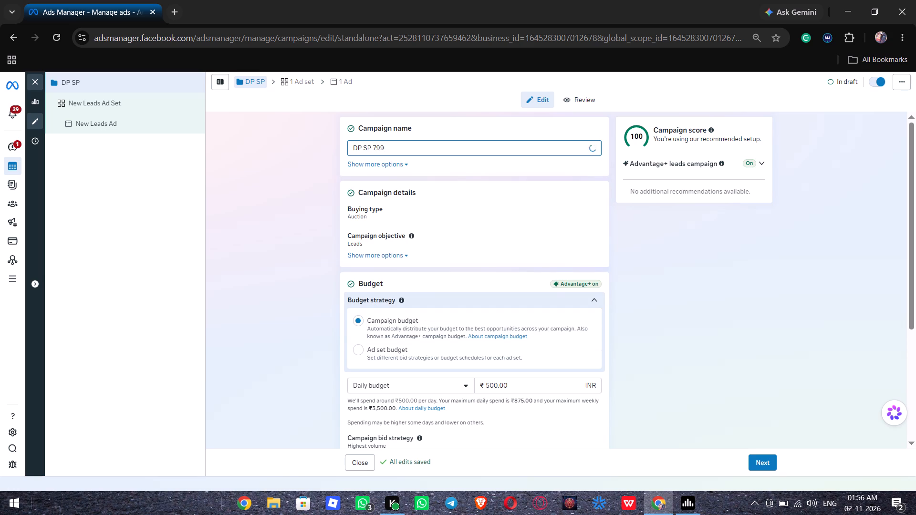
pyautogui.press('space')
pyautogui.write('|')
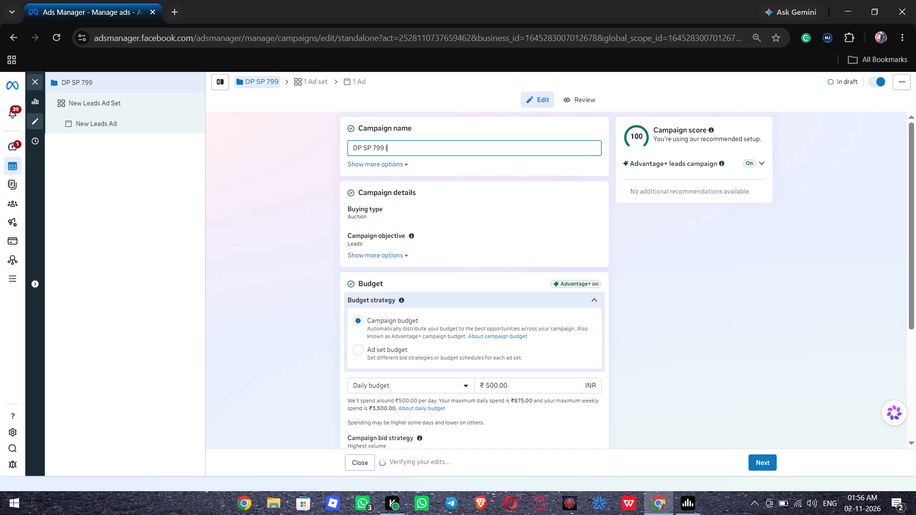
pyautogui.press('space')
pyautogui.write('2 NOV')
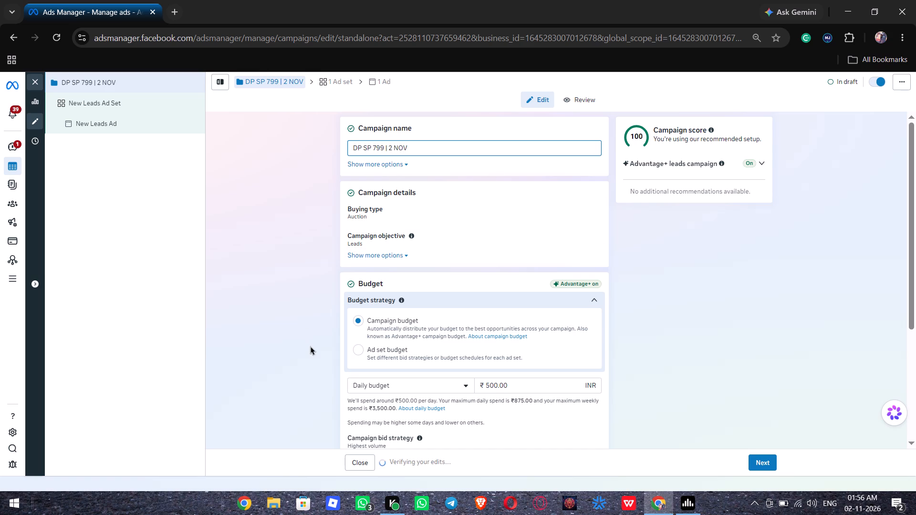
# Open the campaign's ad set and rename it "AD SET 1".
pyautogui.scroll(-1, 356, 404)
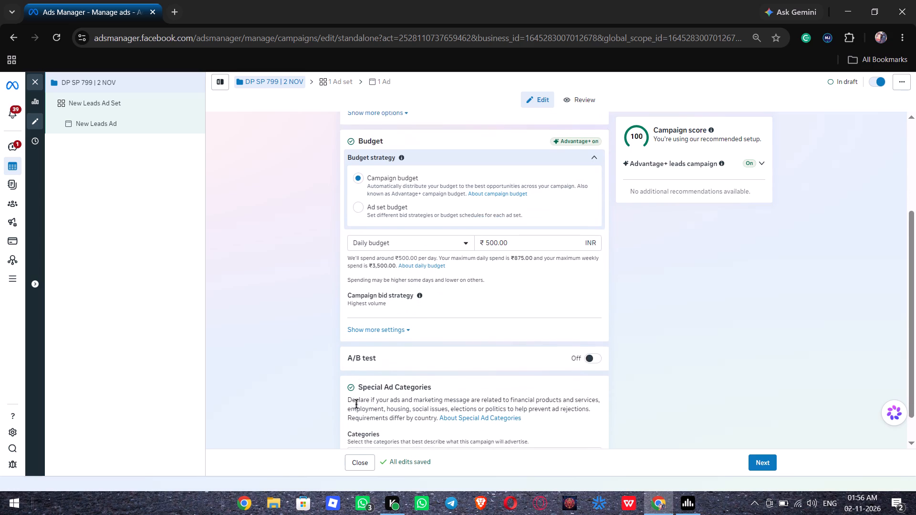
pyautogui.scroll(-2, 356, 404)
pyautogui.tripleClick(147, 105)
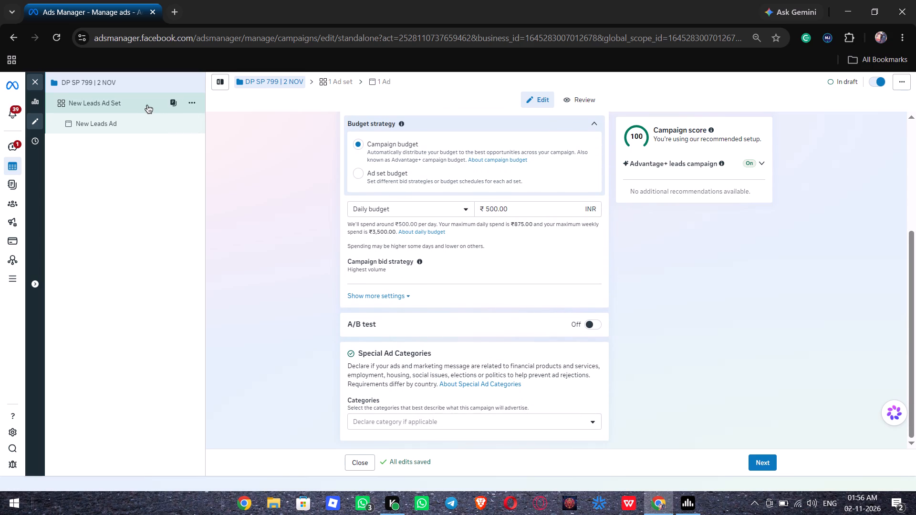
pyautogui.click(147, 105)
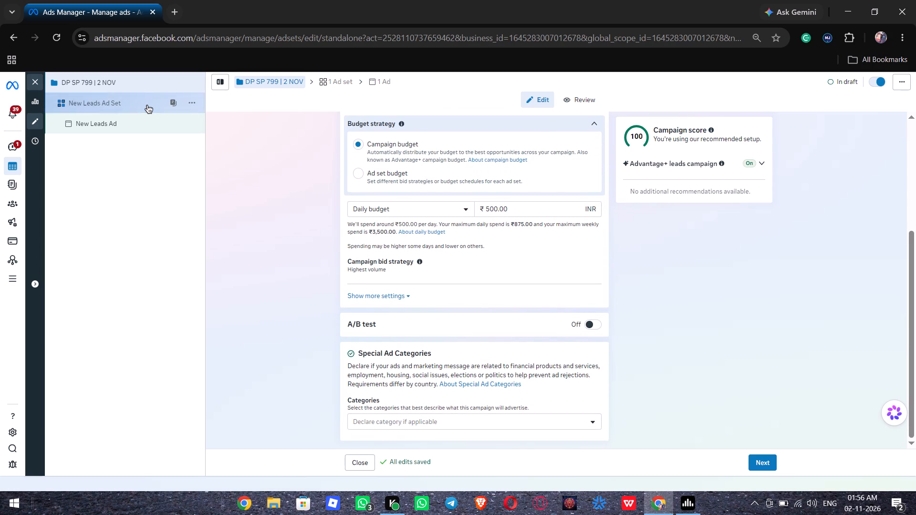
pyautogui.tripleClick(147, 105)
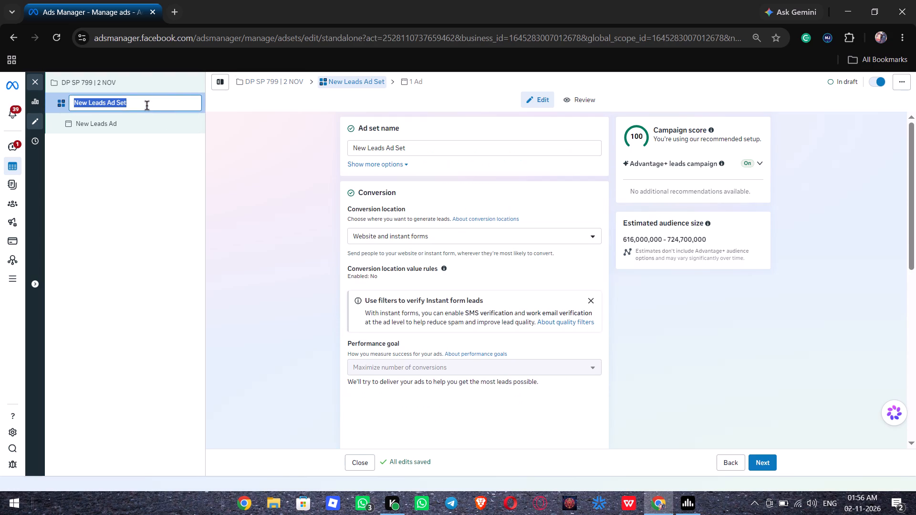
pyautogui.press('BackSpace')
pyautogui.press('s')
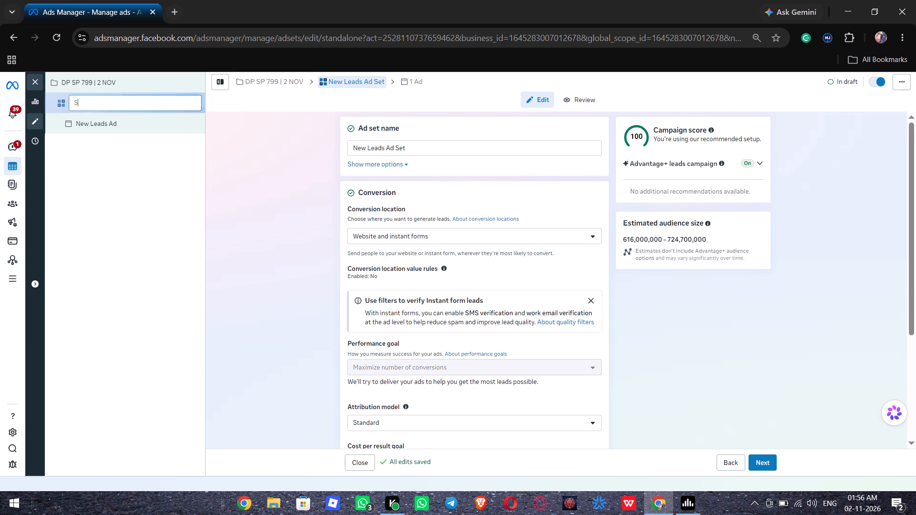
pyautogui.press('BackSpace')
pyautogui.write('AD SET')
pyautogui.press('space')
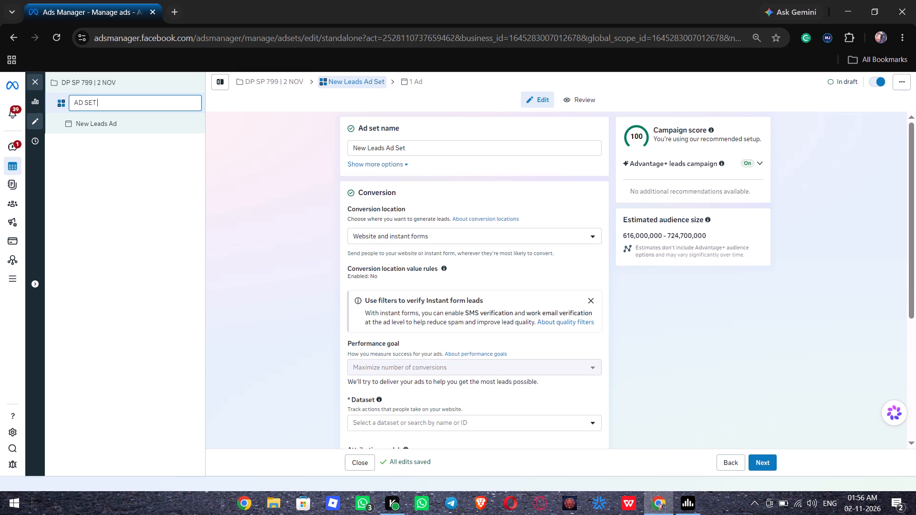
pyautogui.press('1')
# Finish renaming the ad set as "AD SET 1".
pyautogui.click(236, 128)
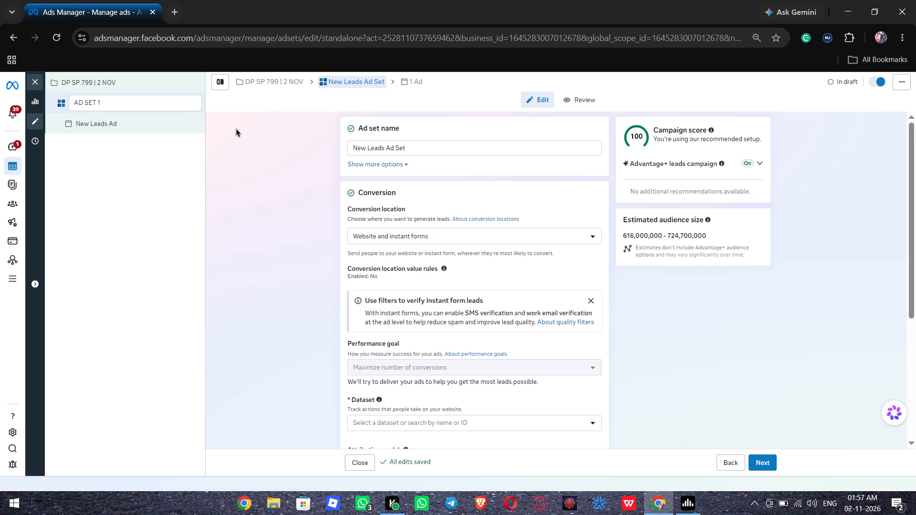
# Set the ad set's conversion location to the single option Message destinations.
pyautogui.click(404, 241)
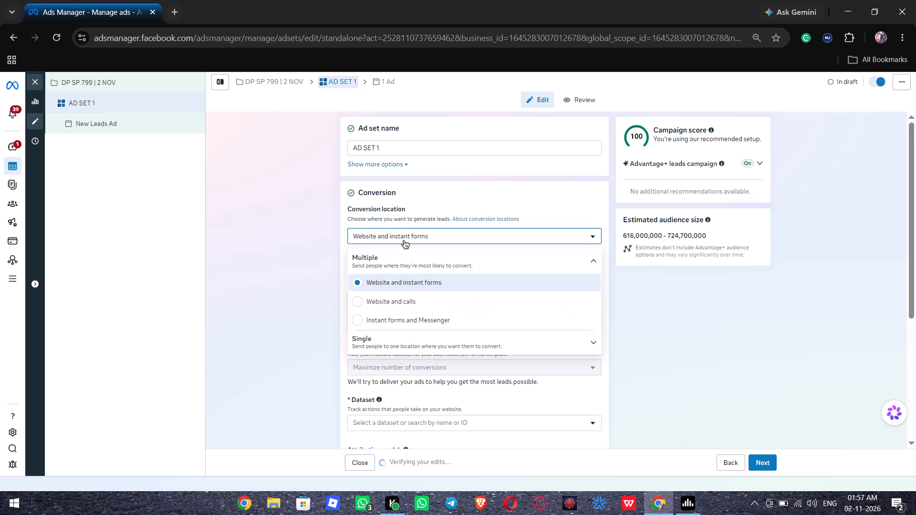
pyautogui.click(423, 337)
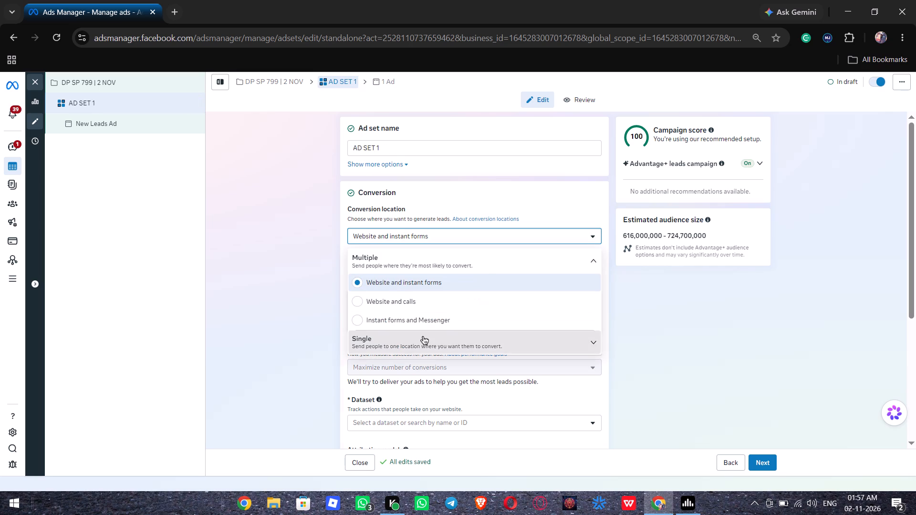
pyautogui.scroll(-1, 423, 337)
pyautogui.click(410, 397)
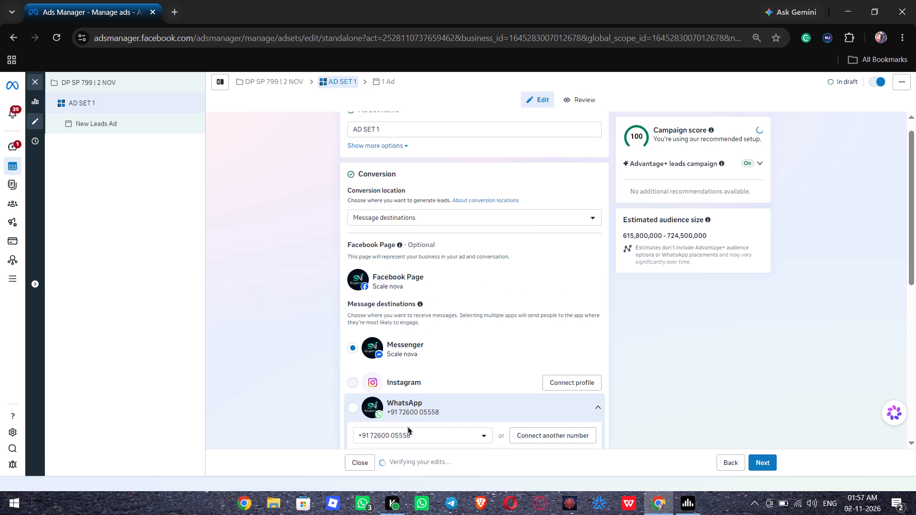
# Choose WhatsApp instead of Messenger as the ad set's message destination.
pyautogui.scroll(-1, 290, 388)
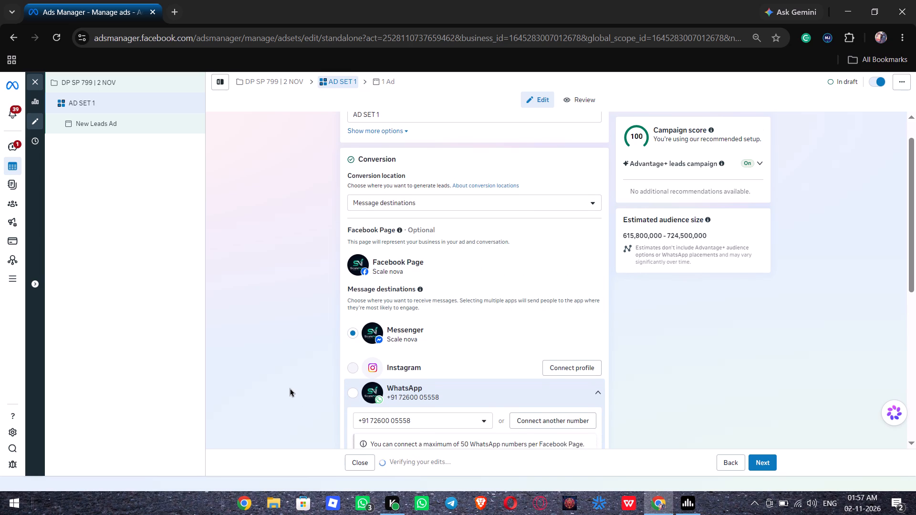
pyautogui.scroll(-1, 290, 388)
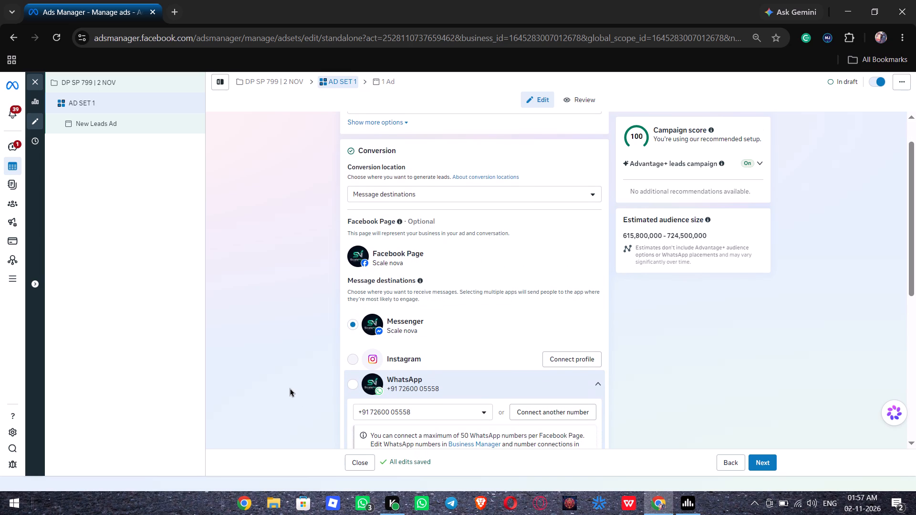
pyautogui.scroll(-1, 290, 388)
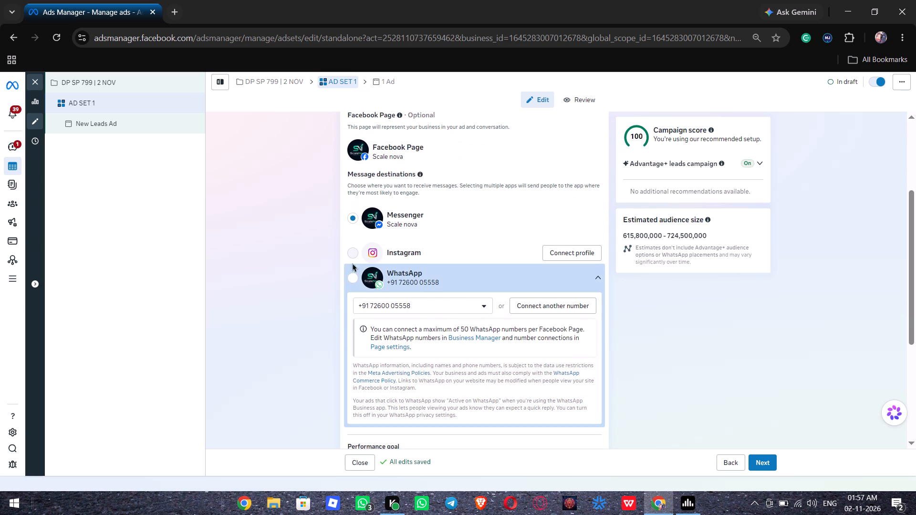
pyautogui.click(353, 280)
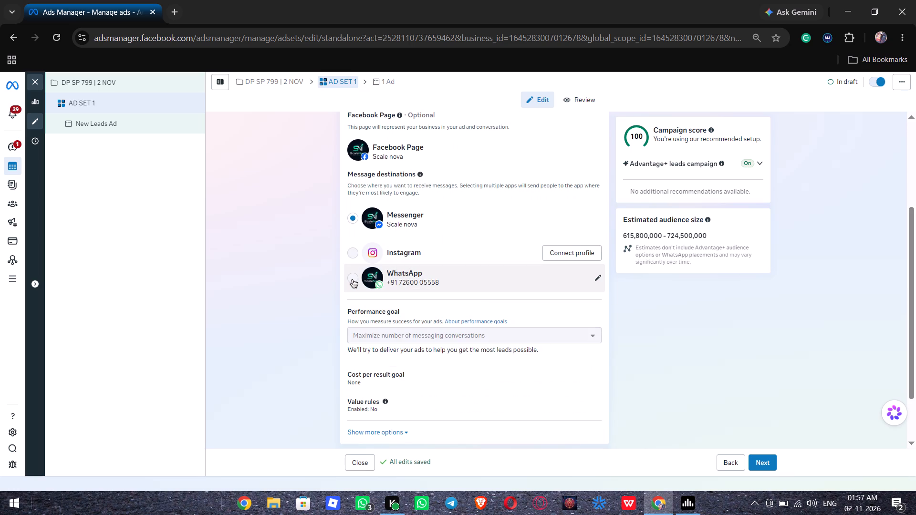
pyautogui.click(348, 280)
pyautogui.click(348, 280)
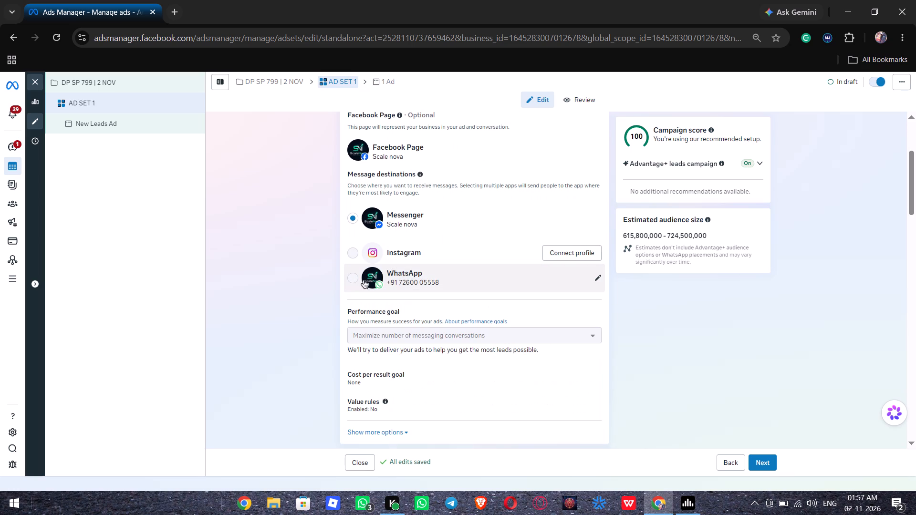
pyautogui.click(354, 278)
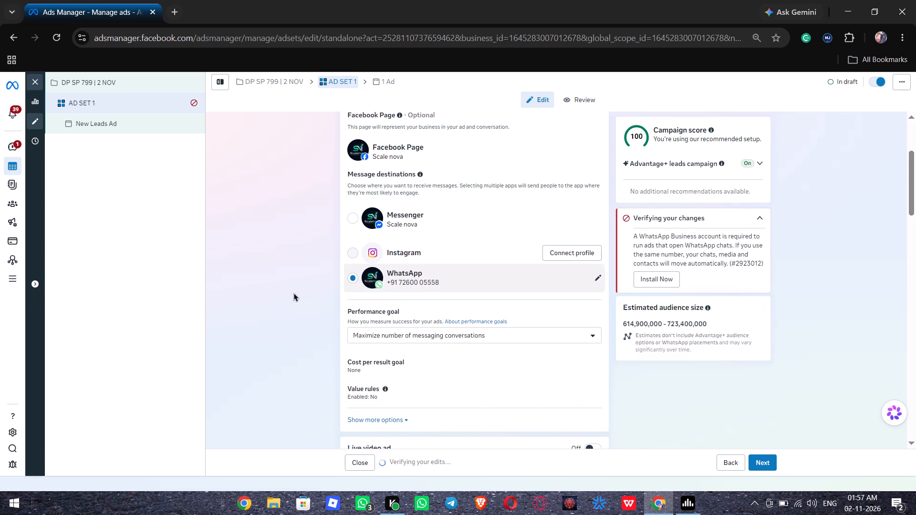
# Set the ad set's scheduled start time to 06:00 AM on the start date Nov 2, 2026.
pyautogui.scroll(-1, 312, 295)
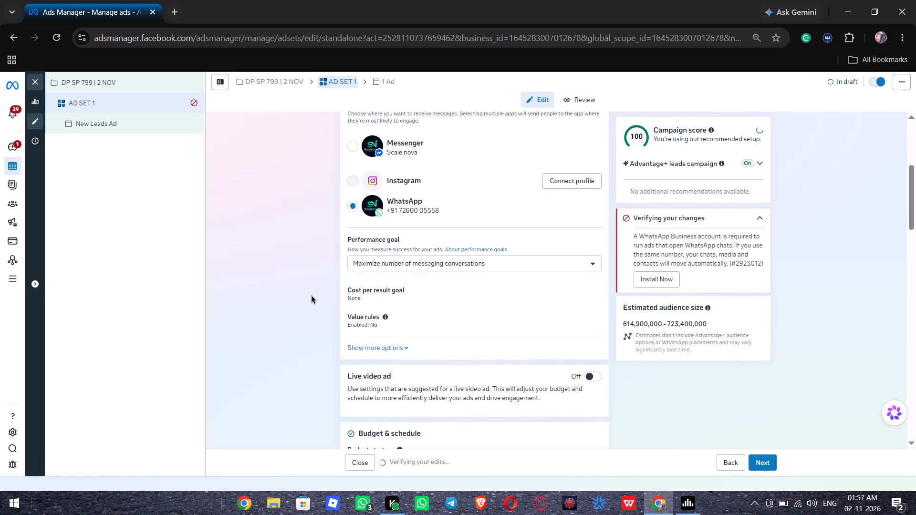
pyautogui.scroll(-1, 312, 295)
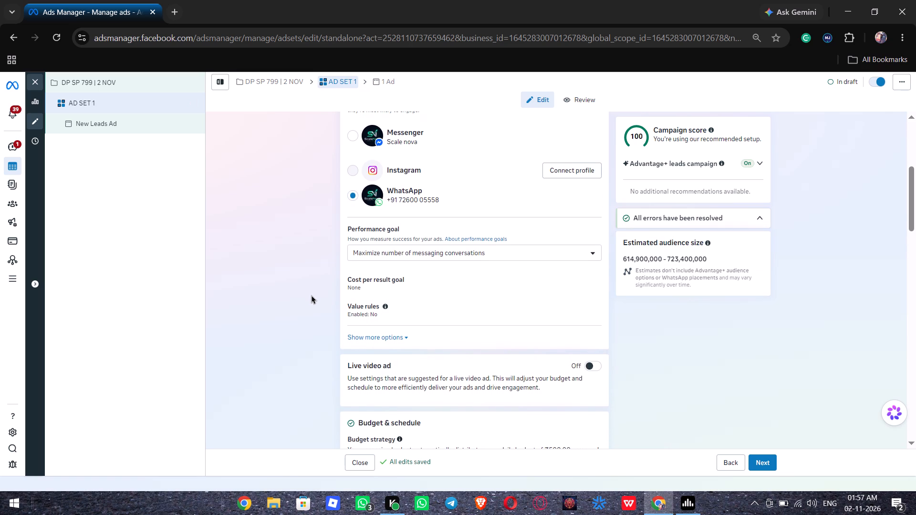
pyautogui.scroll(-2, 312, 295)
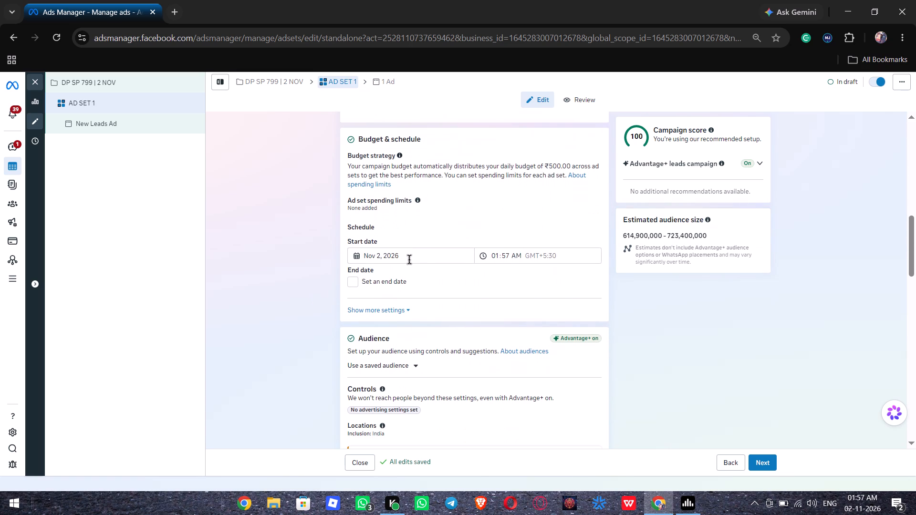
pyautogui.click(497, 255)
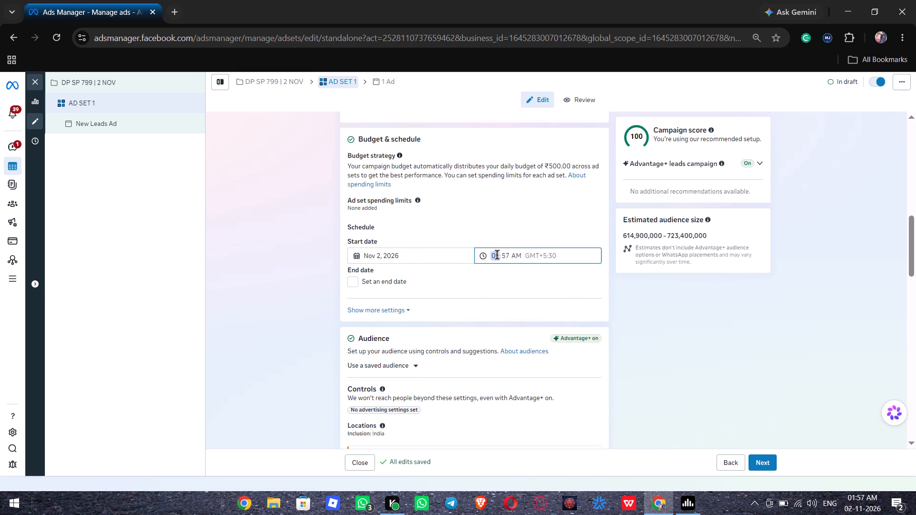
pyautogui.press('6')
pyautogui.press('Right')
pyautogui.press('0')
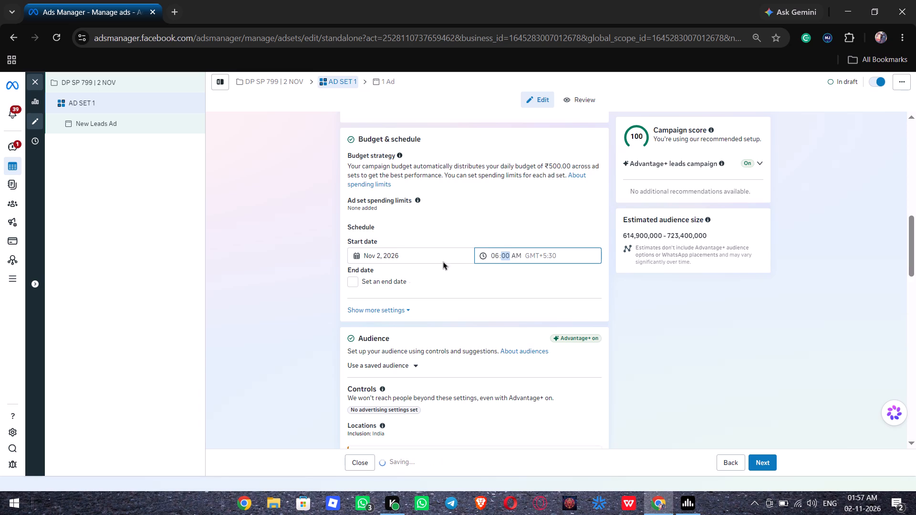
pyautogui.click(302, 334)
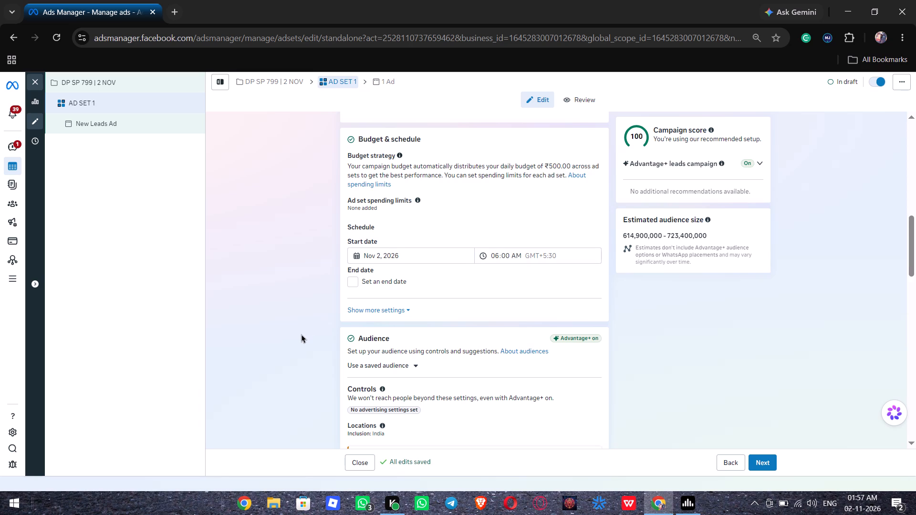
# Set the suggested audience age range of AD SET 1 to 21–41.
pyautogui.scroll(-2, 302, 334)
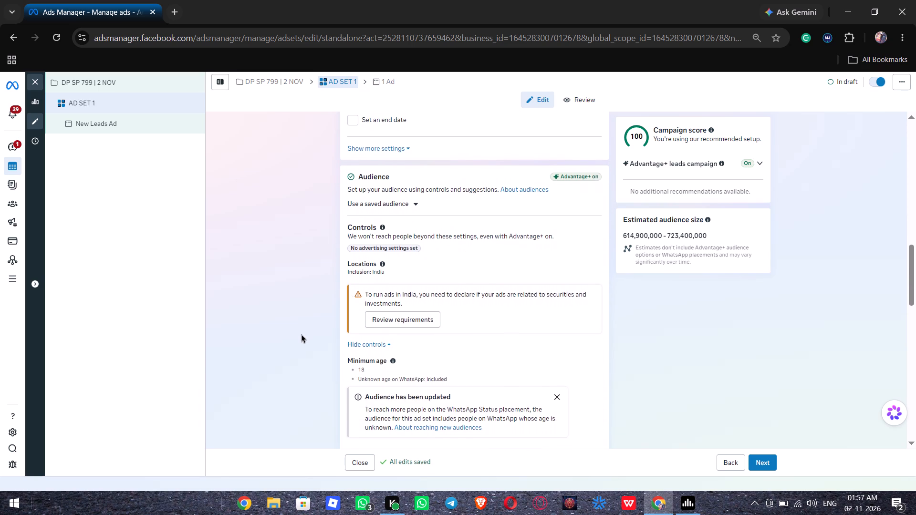
pyautogui.scroll(-1, 302, 334)
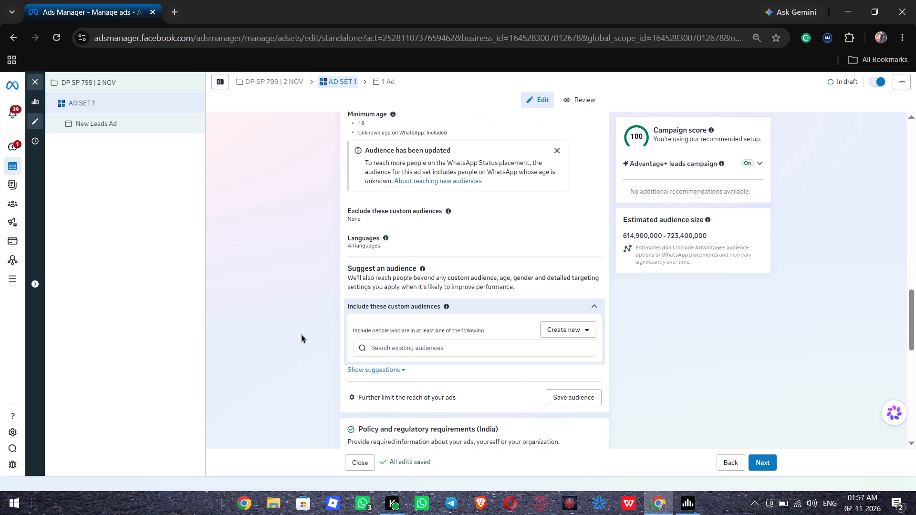
pyautogui.click(384, 371)
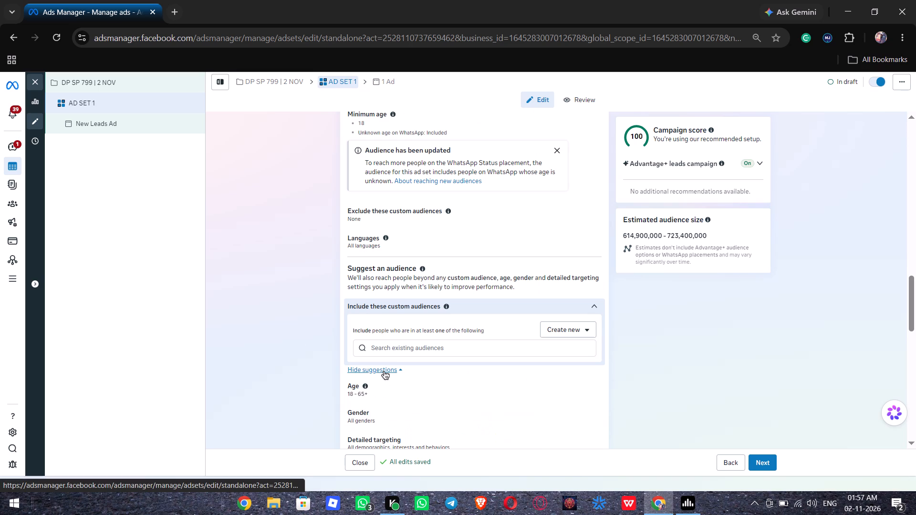
pyautogui.scroll(-1, 384, 371)
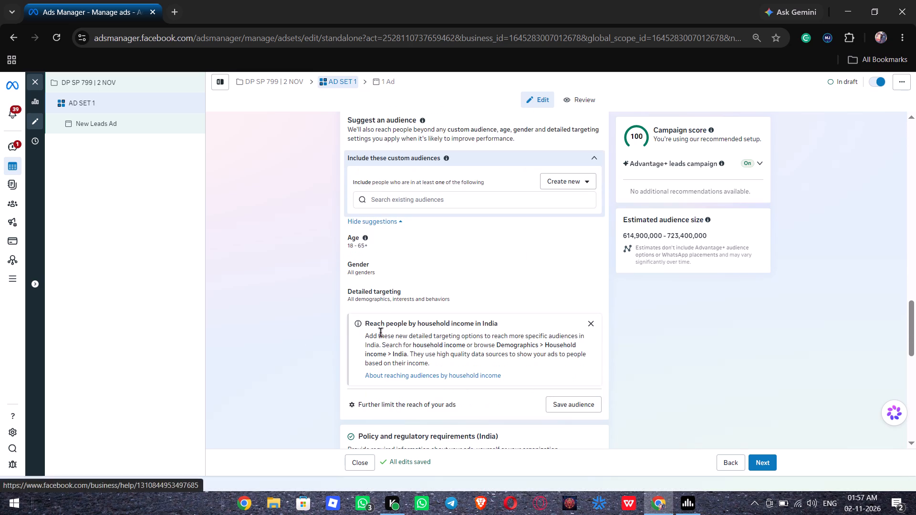
pyautogui.click(393, 247)
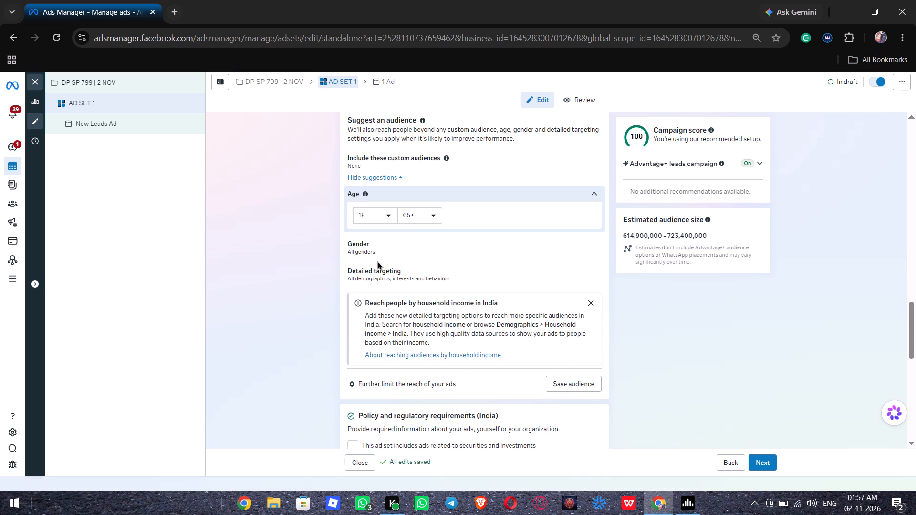
pyautogui.click(377, 214)
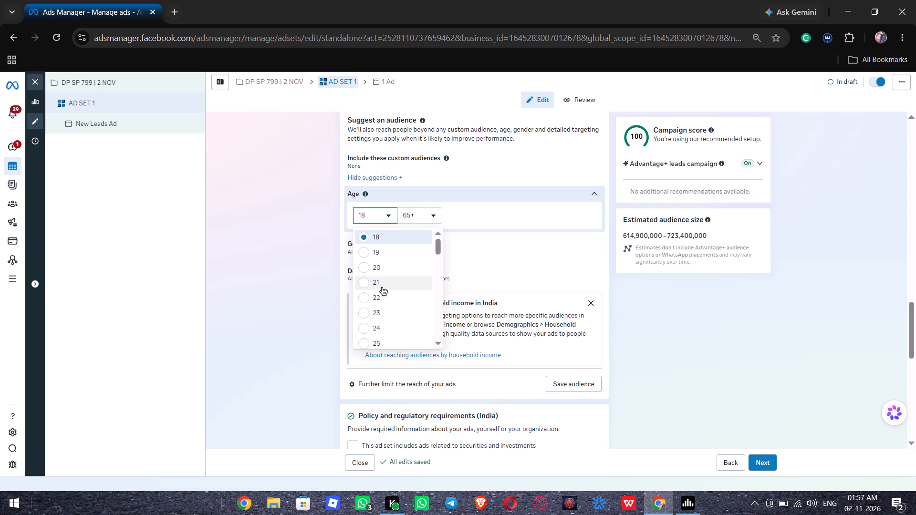
pyautogui.click(382, 288)
pyautogui.click(414, 213)
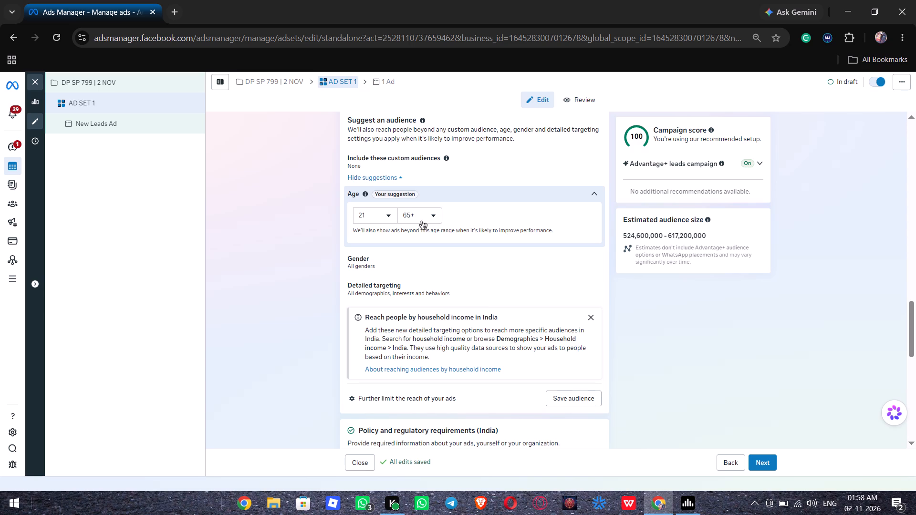
pyautogui.click(421, 221)
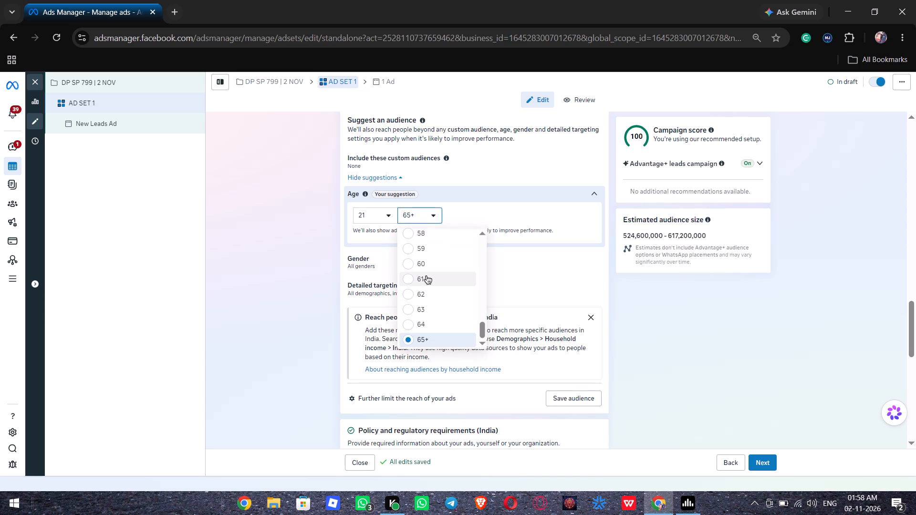
pyautogui.scroll(2, 426, 276)
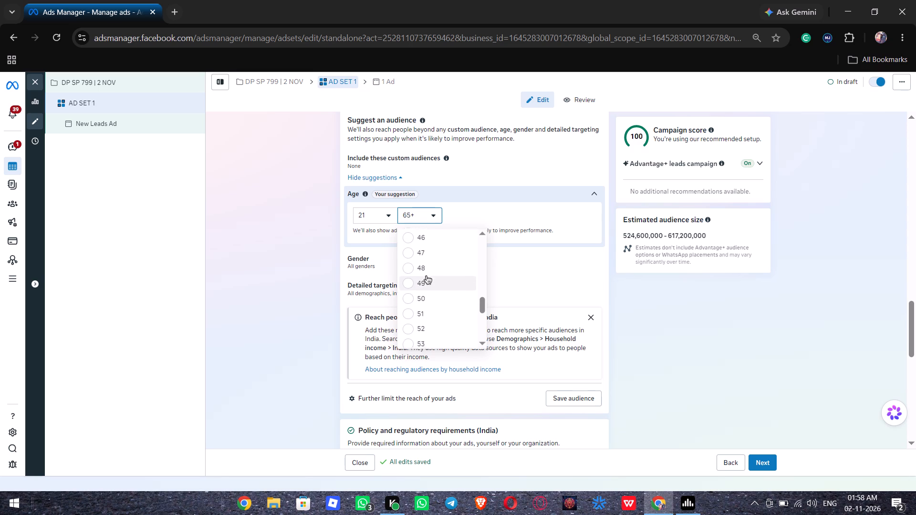
pyautogui.scroll(1, 426, 276)
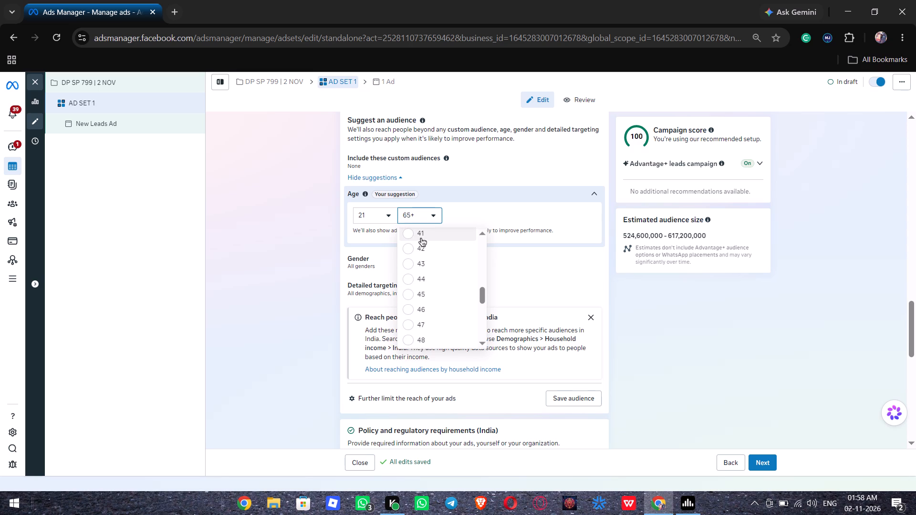
pyautogui.click(421, 238)
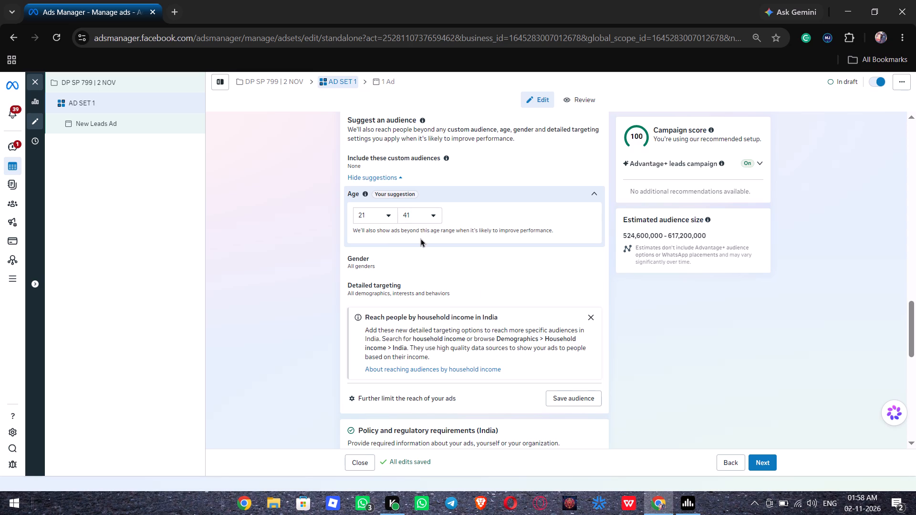
# Add the interests Entrepreneurship (business & finance), Freelancer (careers) and Digital marketing (marketing) to the ad set's detailed targeting.
pyautogui.click(418, 285)
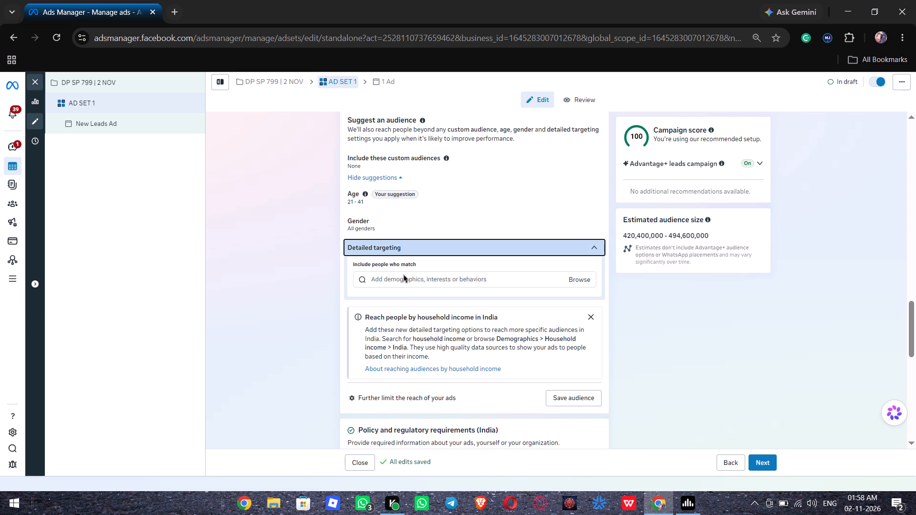
pyautogui.click(403, 278)
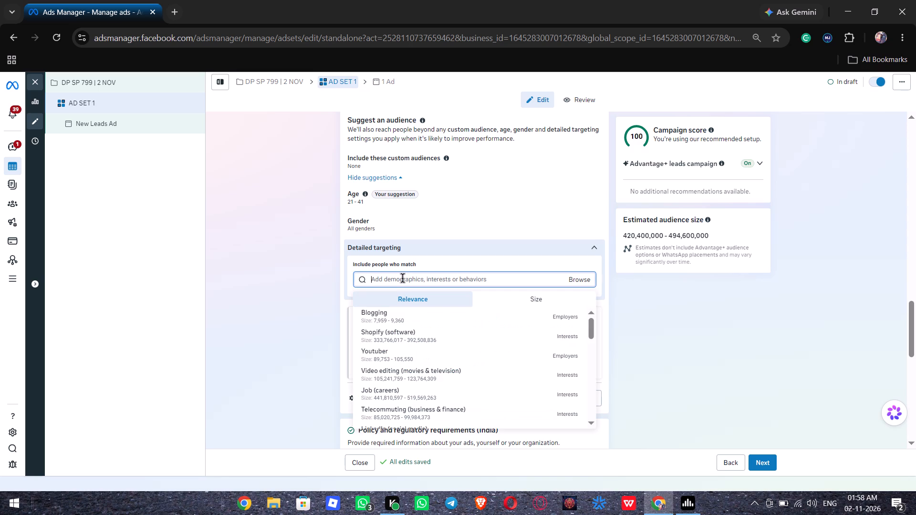
pyautogui.write('entre')
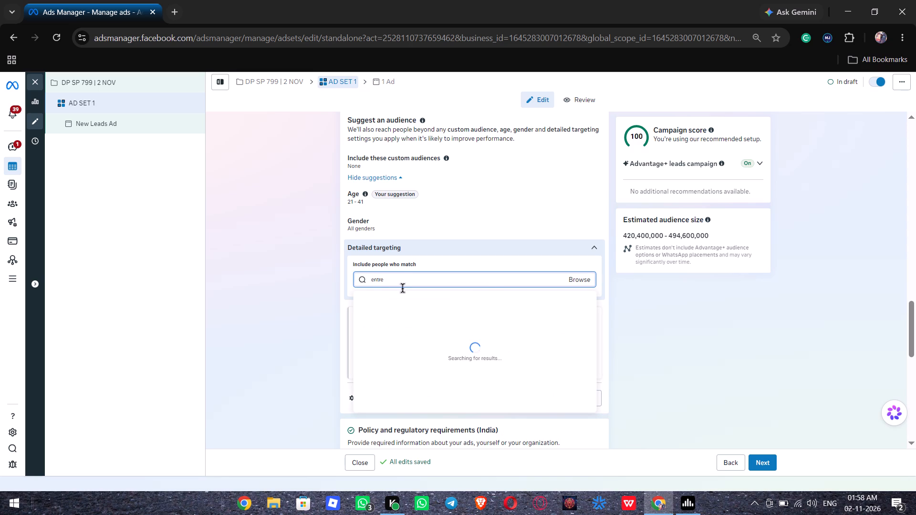
pyautogui.click(406, 337)
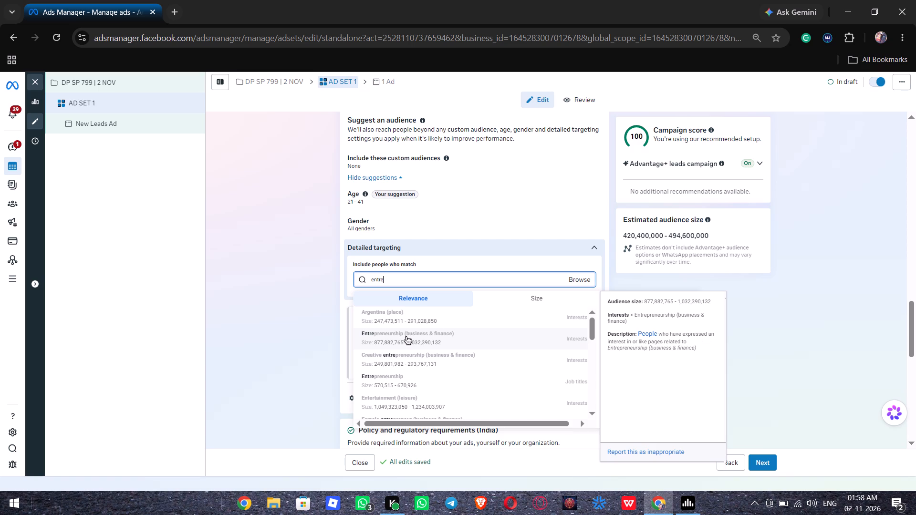
pyautogui.write('fre')
pyautogui.click(406, 318)
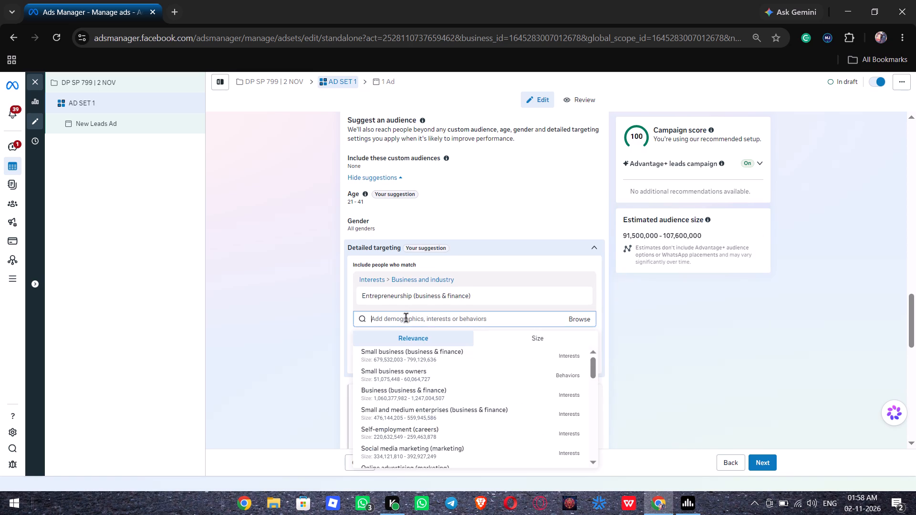
pyautogui.write('freelancer')
pyautogui.click(420, 357)
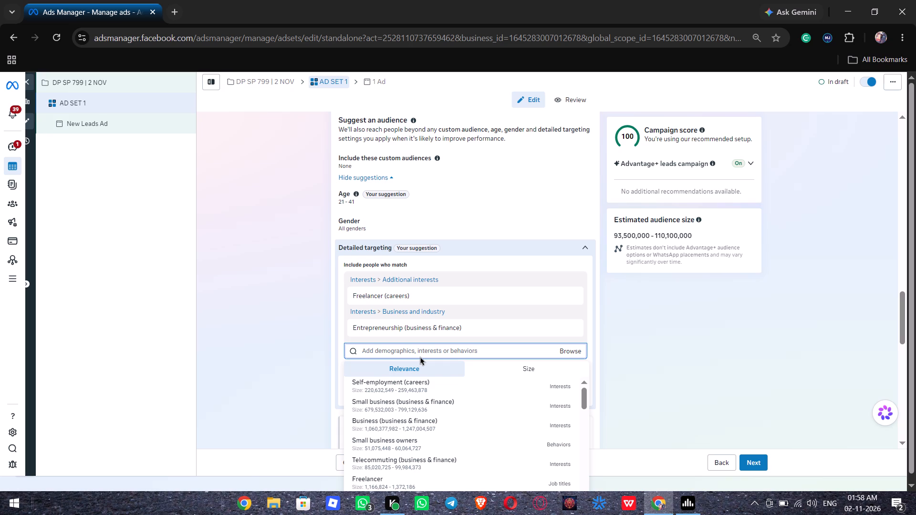
pyautogui.write('digital marketin')
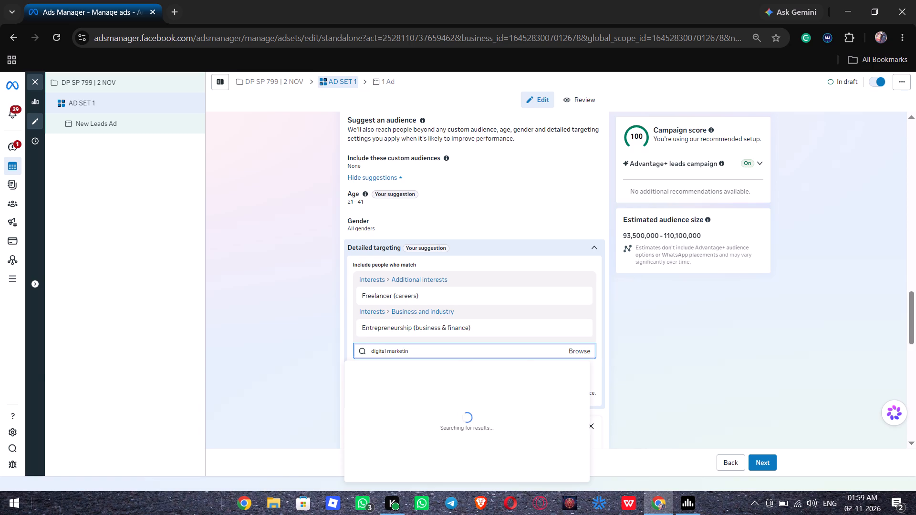
pyautogui.click(419, 378)
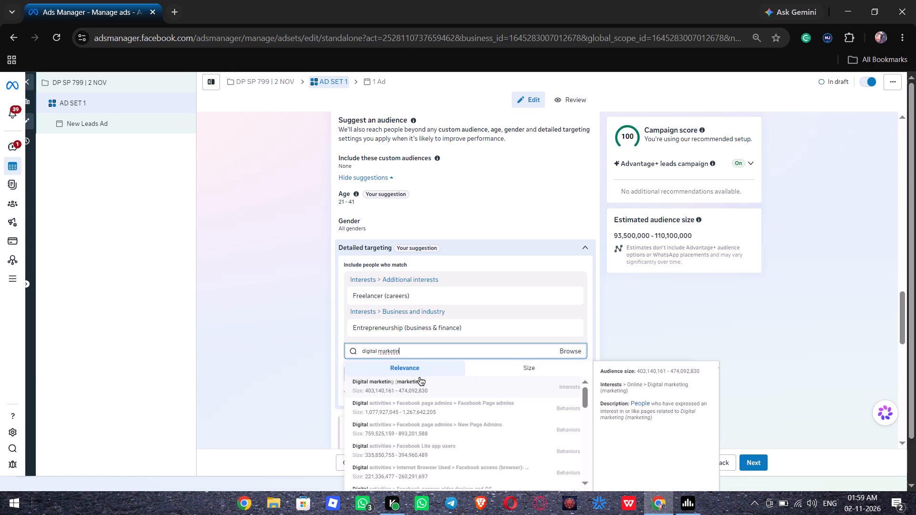
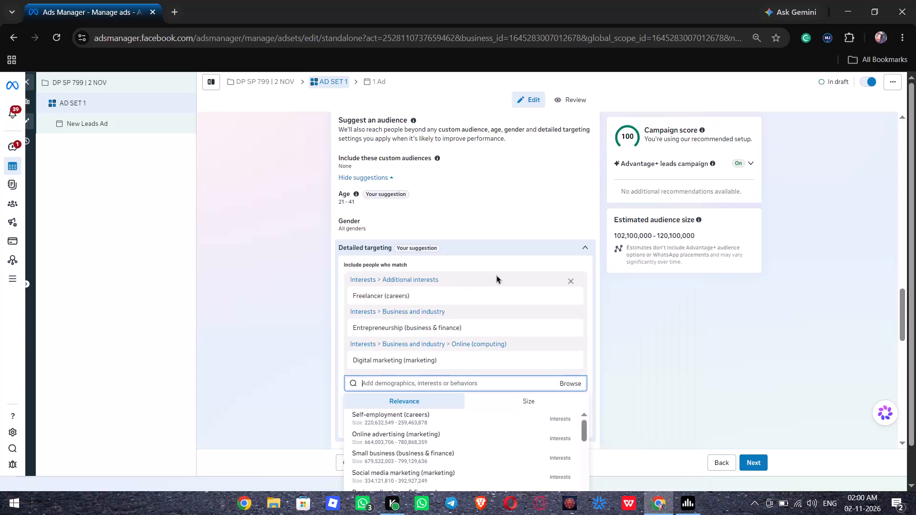
# Close the Detailed targeting editor of AD SET 1.
pyautogui.click(497, 246)
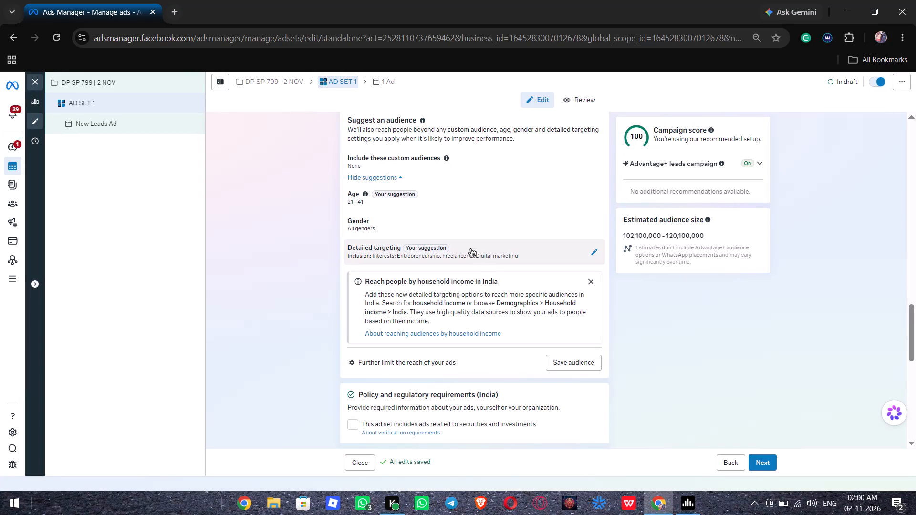
# Dismiss the WhatsApp Status and upcoming placement settings notices in AD SET 1's Placements section.
pyautogui.scroll(-1, 311, 300)
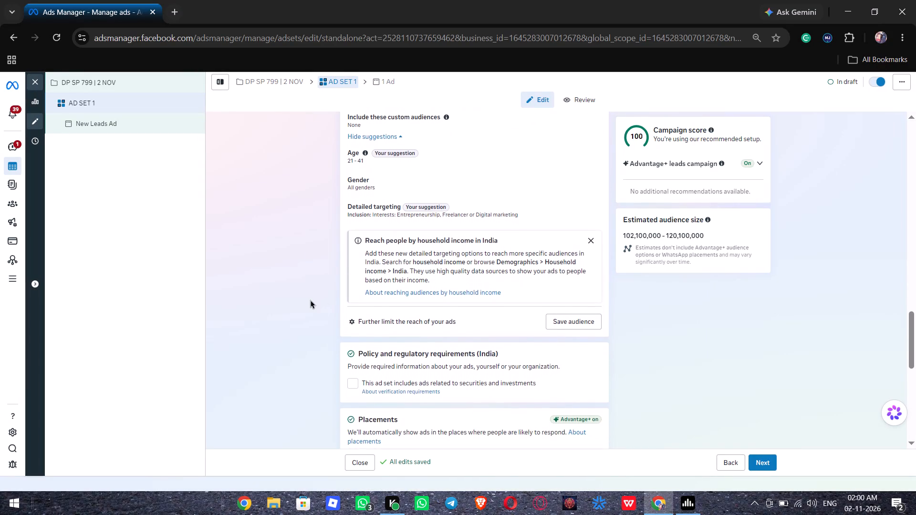
pyautogui.scroll(-1, 311, 300)
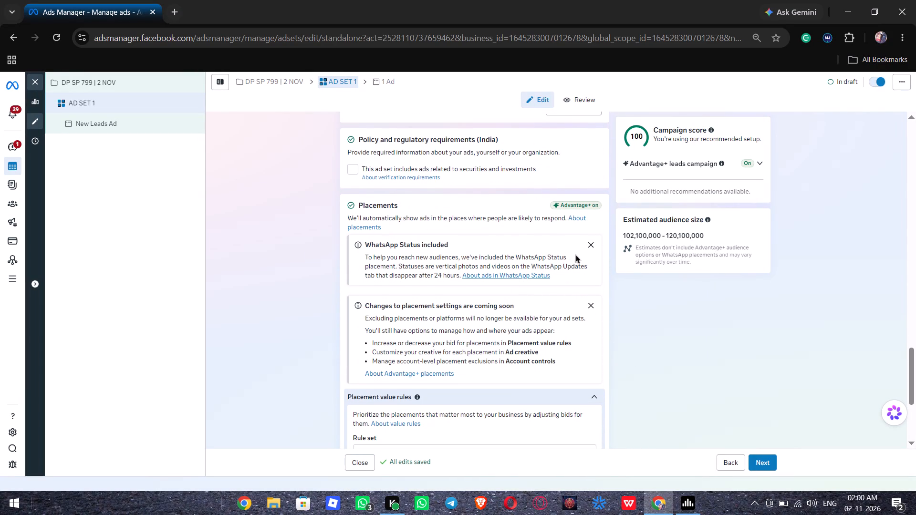
pyautogui.click(593, 243)
pyautogui.click(593, 243)
pyautogui.scroll(-1, 593, 243)
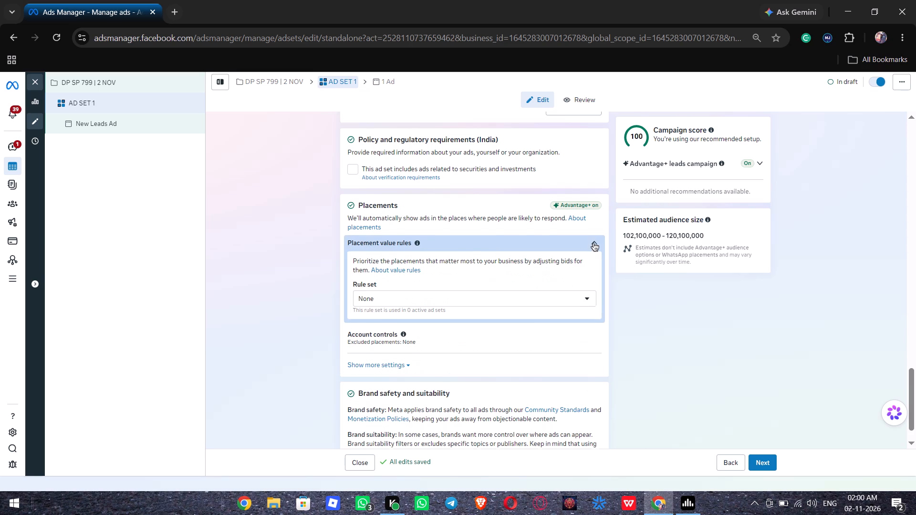
pyautogui.scroll(-1, 593, 243)
pyautogui.click(582, 210)
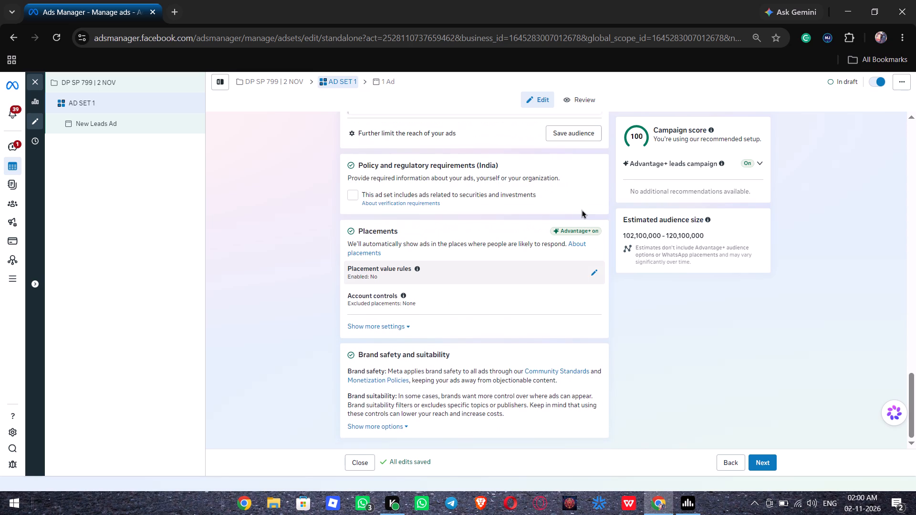
# Open the New Leads Ad under AD SET 1 for editing.
pyautogui.scroll(-2, 582, 210)
pyautogui.scroll(2, 322, 322)
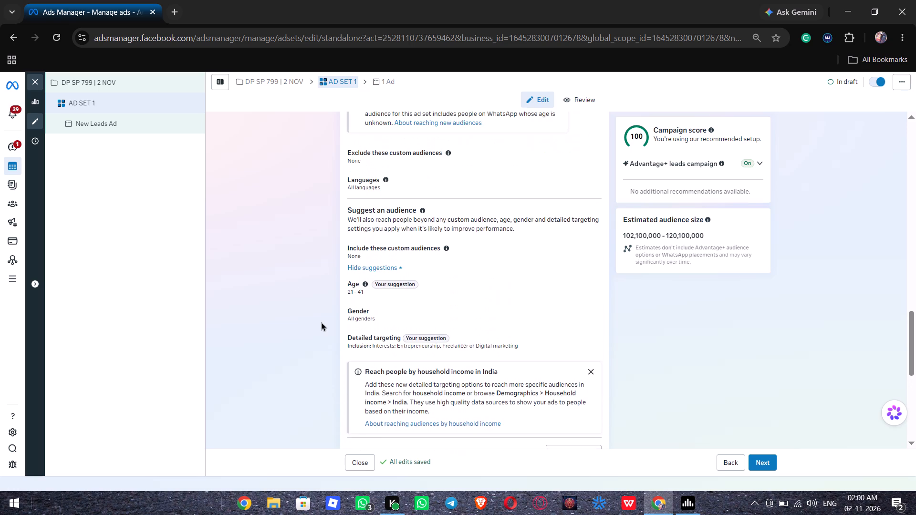
pyautogui.click(142, 122)
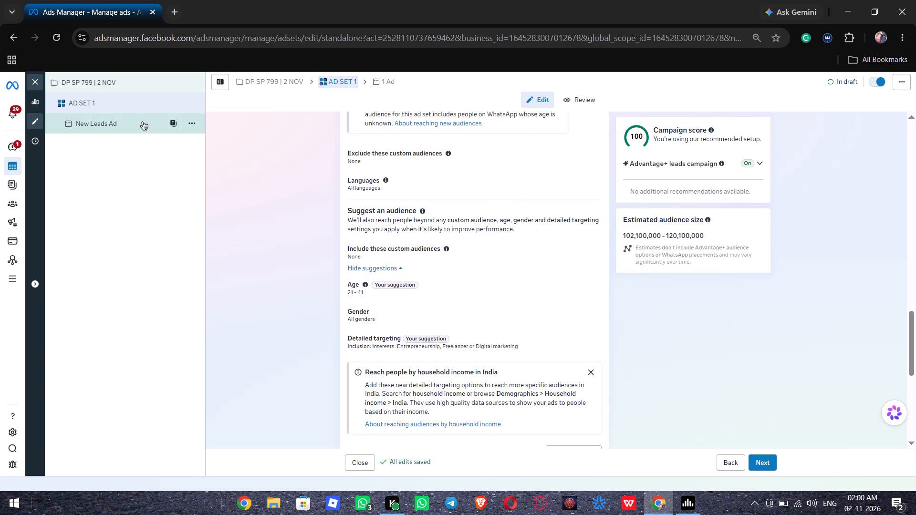
pyautogui.click(142, 122)
pyautogui.click(142, 122)
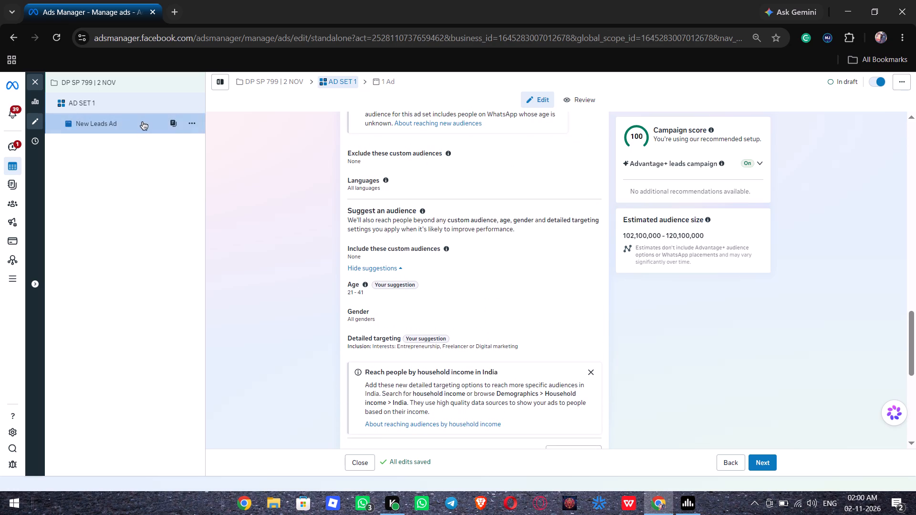
pyautogui.click(142, 122)
pyautogui.click(142, 122)
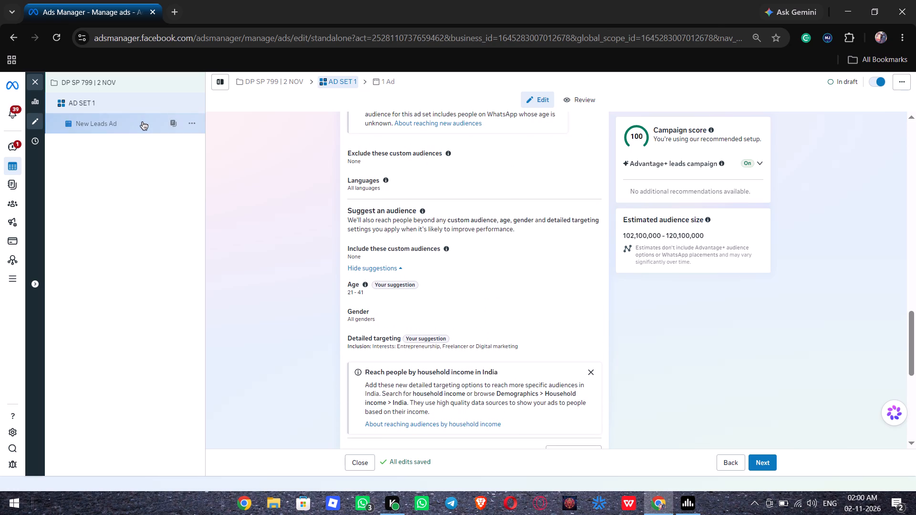
pyautogui.click(142, 122)
pyautogui.click(142, 122)
pyautogui.click(142, 122)
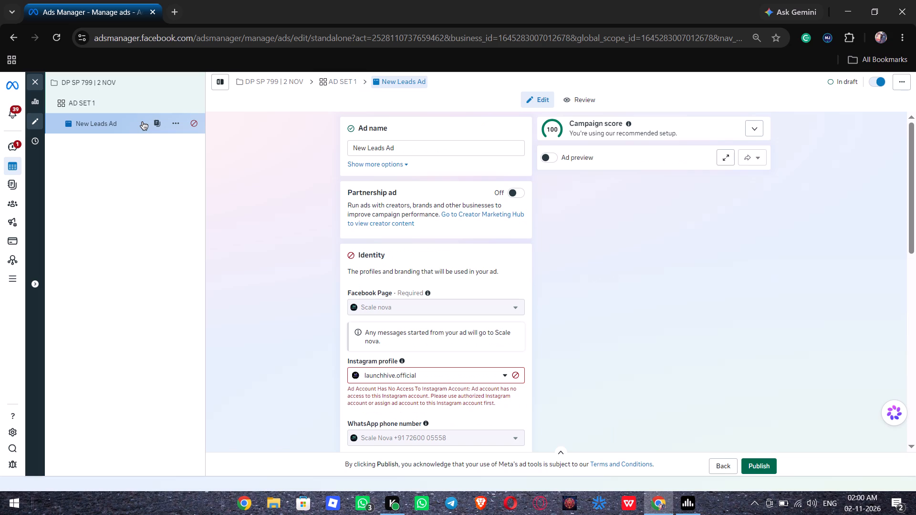
pyautogui.click(142, 122)
pyautogui.click(142, 122)
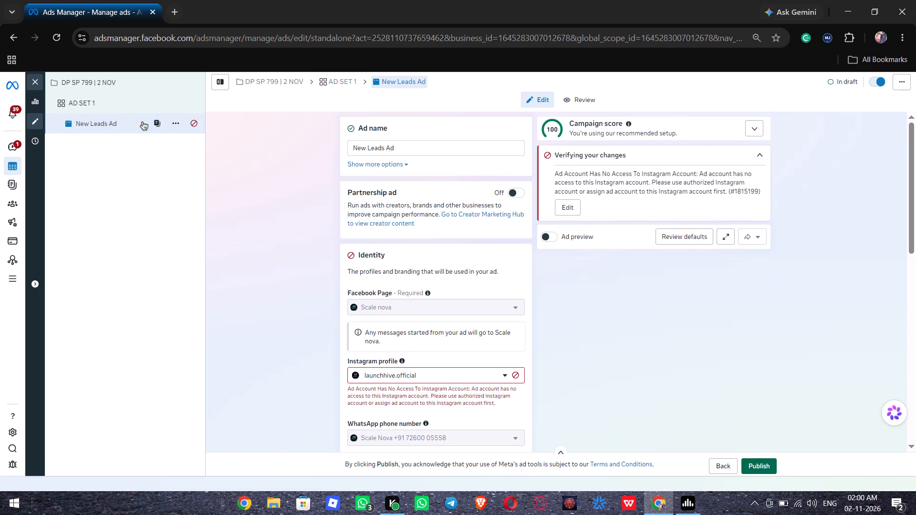
pyautogui.click(142, 122)
pyautogui.click(142, 122)
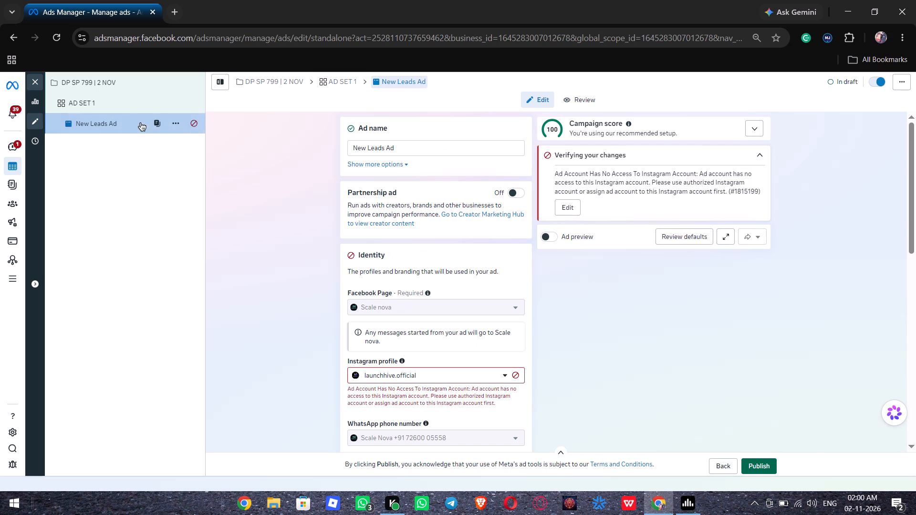
# Rename the New Leads Ad as AD 1.
pyautogui.doubleClick(131, 124)
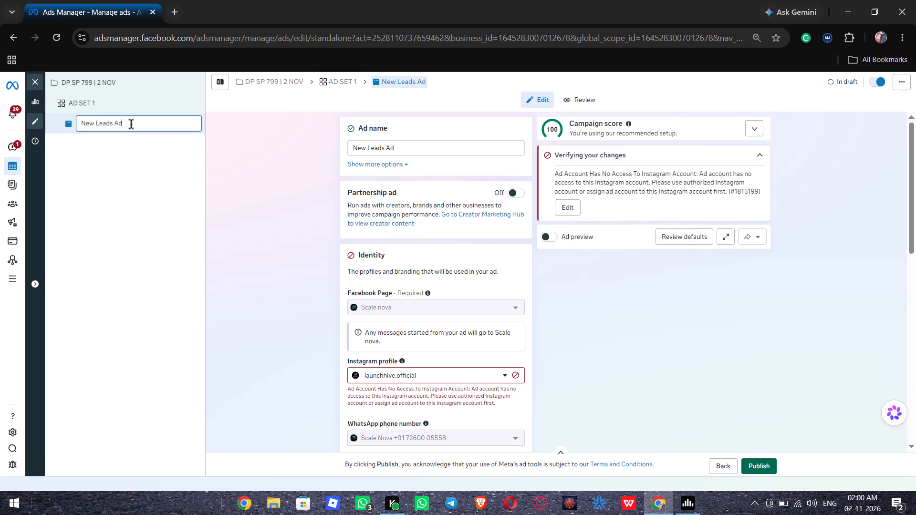
pyautogui.press('BackSpace')
pyautogui.press('BackSpace')
pyautogui.press('BackSpace')
pyautogui.press('BackSpace')
pyautogui.press('BackSpace')
pyautogui.press('BackSpace')
pyautogui.press('BackSpace')
pyautogui.press('BackSpace')
pyautogui.press('BackSpace')
pyautogui.press('BackSpace')
pyautogui.press('BackSpace')
pyautogui.press('BackSpace')
pyautogui.press('BackSpace')
pyautogui.press('BackSpace')
pyautogui.press('BackSpace')
pyautogui.press('BackSpace')
pyautogui.press('BackSpace')
pyautogui.press('BackSpace')
pyautogui.press('BackSpace')
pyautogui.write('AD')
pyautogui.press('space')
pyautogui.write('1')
pyautogui.click(325, 223)
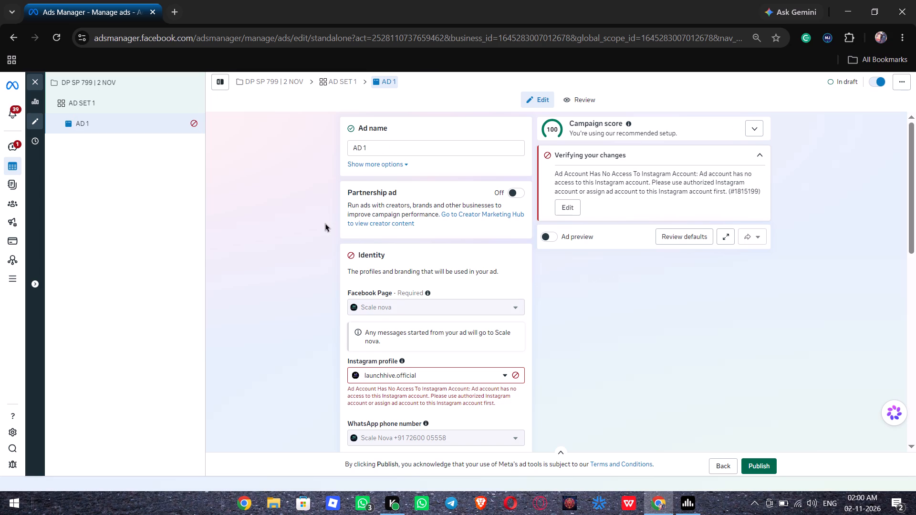
# Set AD 1's Instagram profile to Use Facebook Page in the Identity section.
pyautogui.scroll(-1, 325, 223)
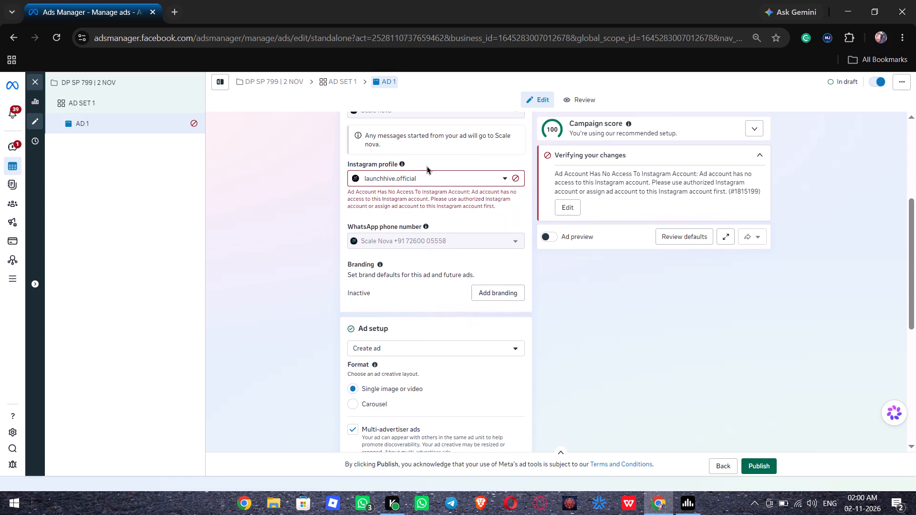
pyautogui.click(425, 174)
pyautogui.click(397, 217)
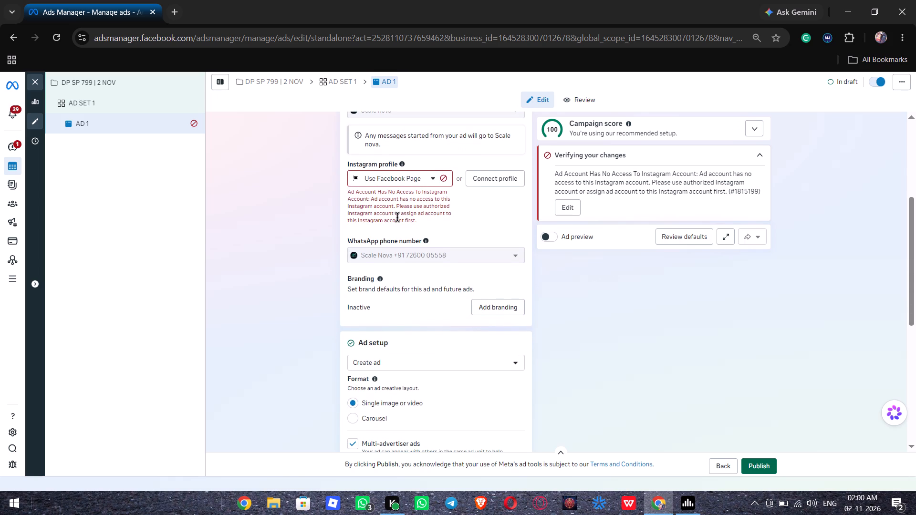
# Turn off Multi-advertiser ads in AD 1's Ad setup section.
pyautogui.scroll(-2, 397, 217)
pyautogui.click(353, 197)
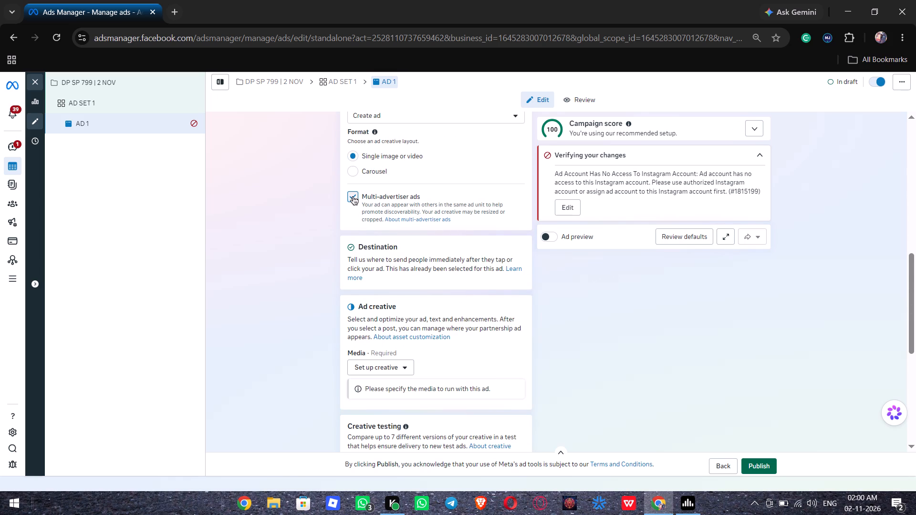
# Start setting up AD 1's required media as an image ad in the Ad creative section.
pyautogui.click(370, 361)
pyautogui.click(369, 383)
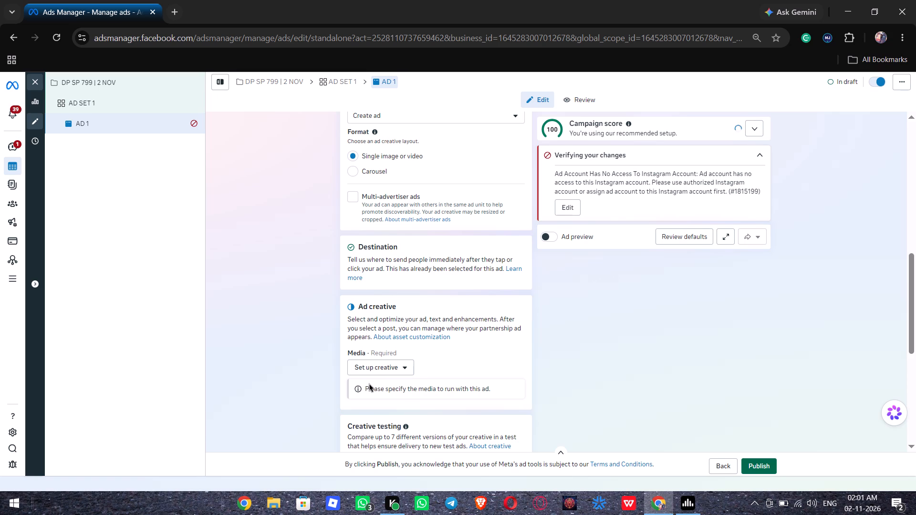
pyautogui.click(371, 373)
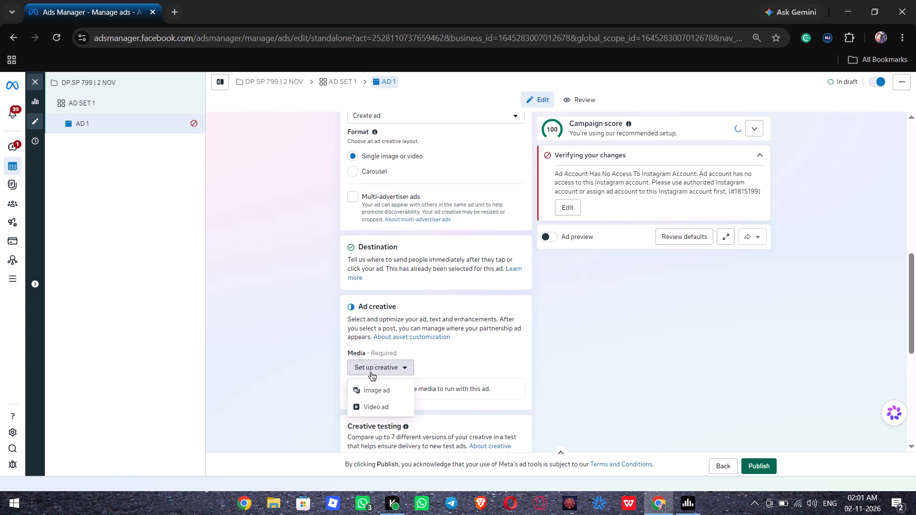
pyautogui.click(371, 388)
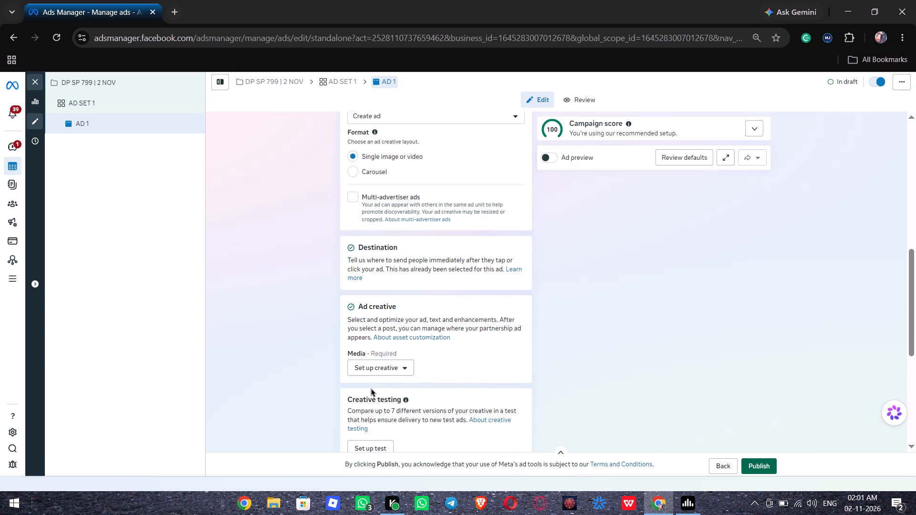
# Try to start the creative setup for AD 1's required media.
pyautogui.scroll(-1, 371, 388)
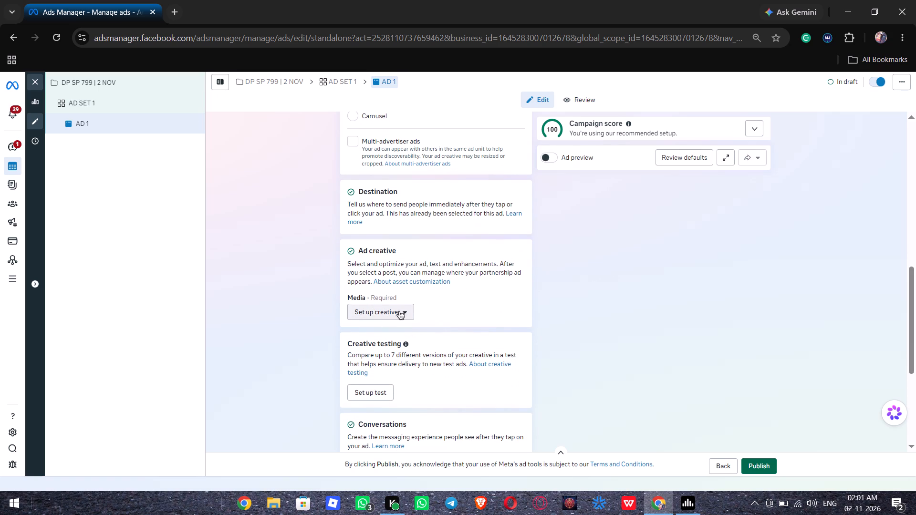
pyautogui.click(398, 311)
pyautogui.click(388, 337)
# Reload the ad editing page and return to AD 1's Ad creative section.
pyautogui.hotkey('ctrl', 'r')
pyautogui.hotkey('ctrl', 'r')
pyautogui.hotkey('ctrl', 'r')
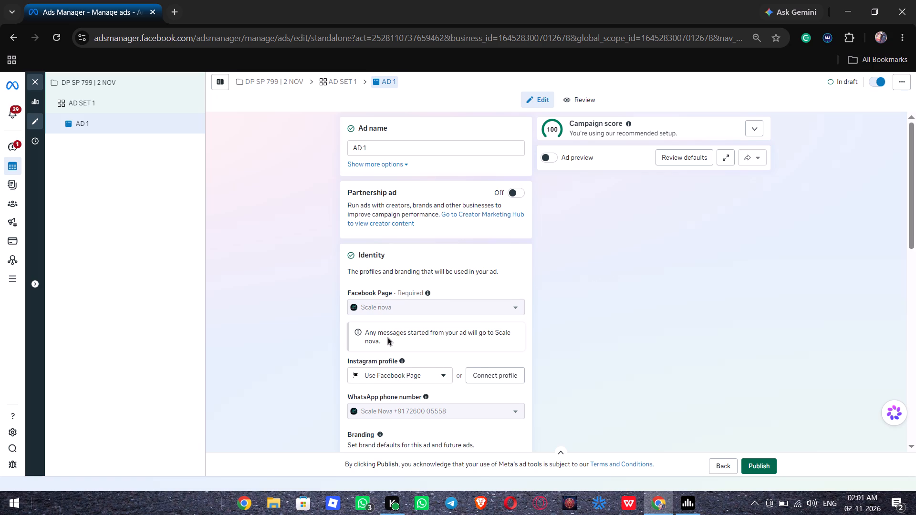
pyautogui.scroll(-2, 388, 337)
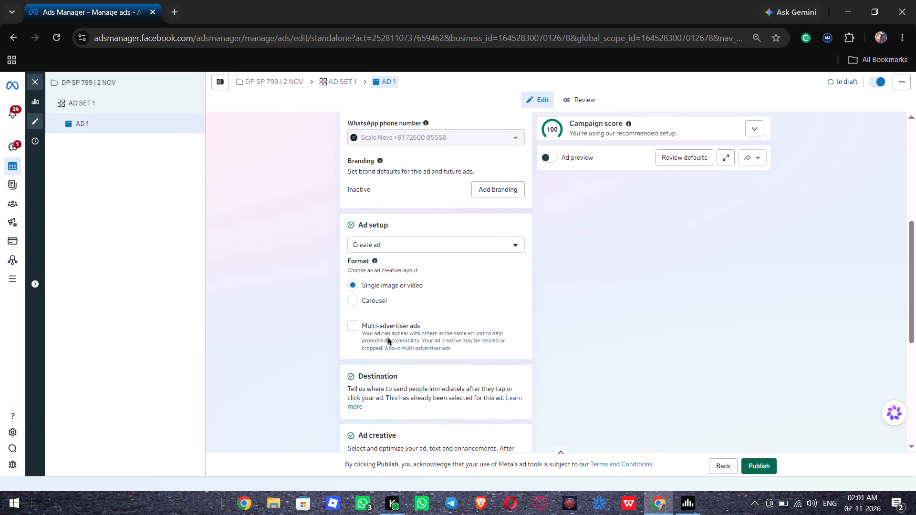
pyautogui.scroll(-3, 388, 337)
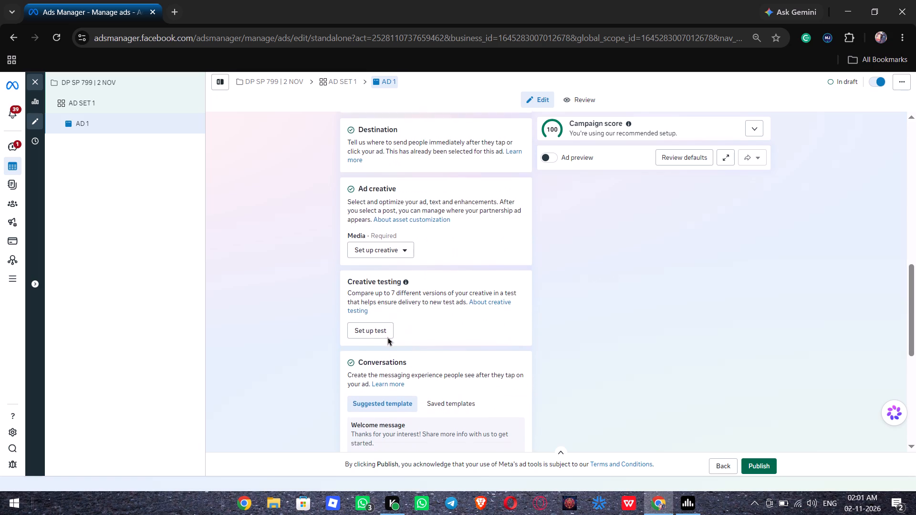
# Start AD 1's image creative and upload the two WhatsApp images dated 2026-11-01, 5.14.31 PM and 5.14.33 PM, from Downloads.
pyautogui.scroll(-1, 388, 337)
pyautogui.click(396, 236)
pyautogui.click(395, 255)
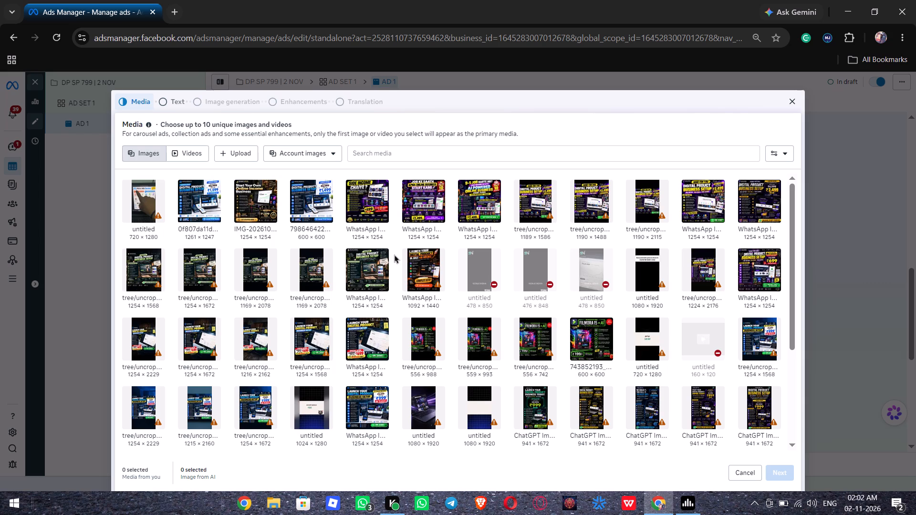
pyautogui.click(246, 155)
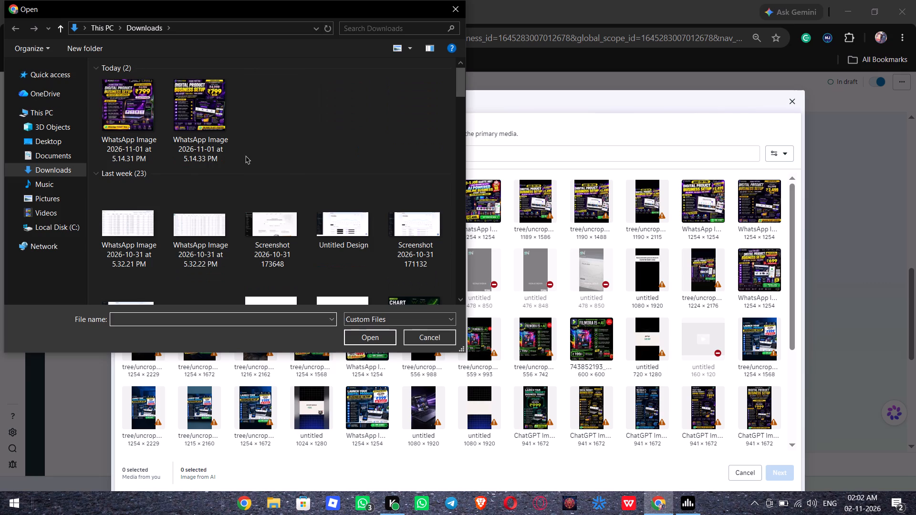
pyautogui.moveTo(261, 131); pyautogui.dragTo(154, 123)
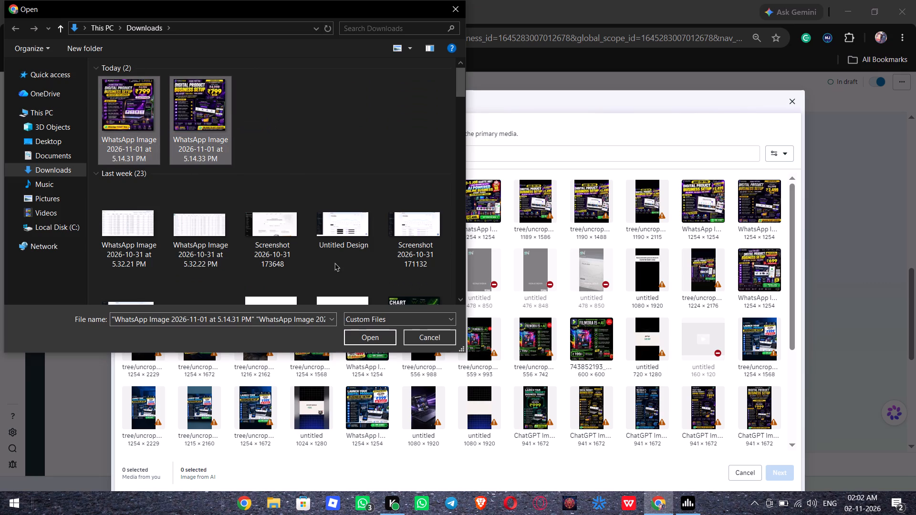
pyautogui.click(359, 341)
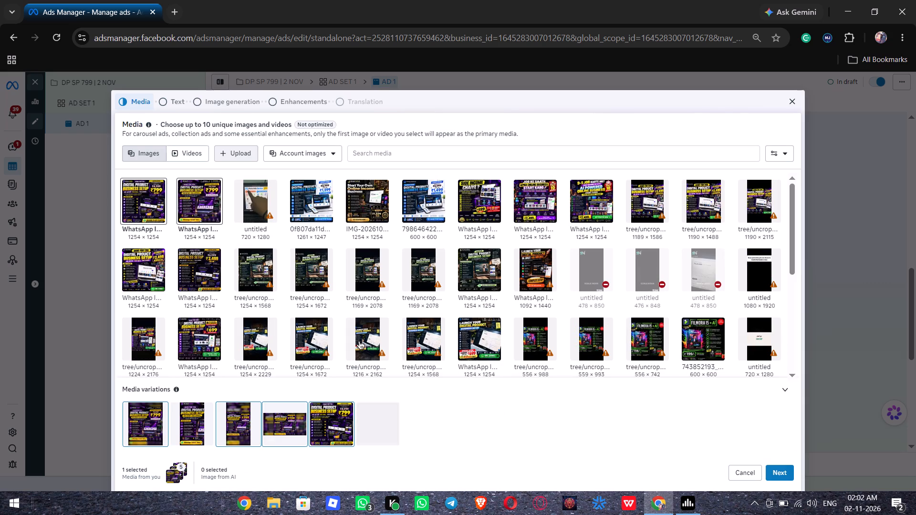
# Deselect all media variations for the two uploaded ₹799 images, keep both images selected, and proceed to the creative's Text stage.
pyautogui.click(289, 423)
pyautogui.click(234, 424)
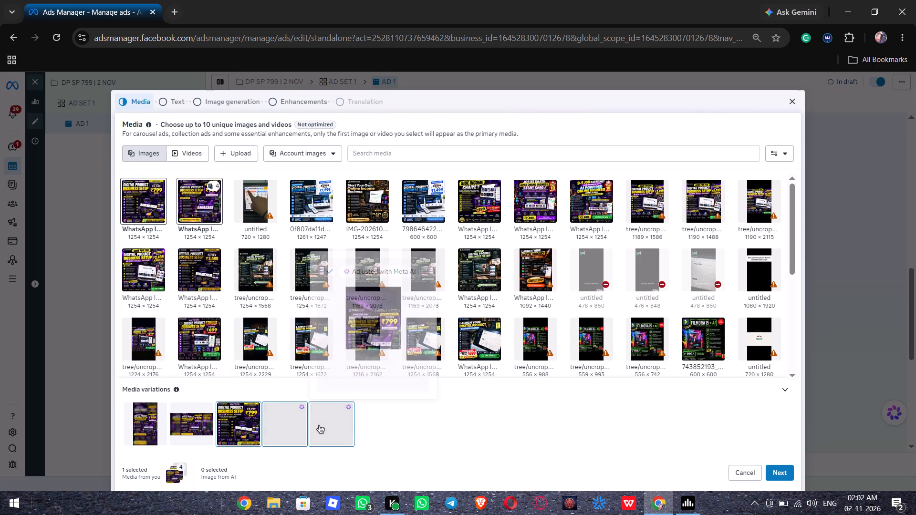
pyautogui.click(318, 426)
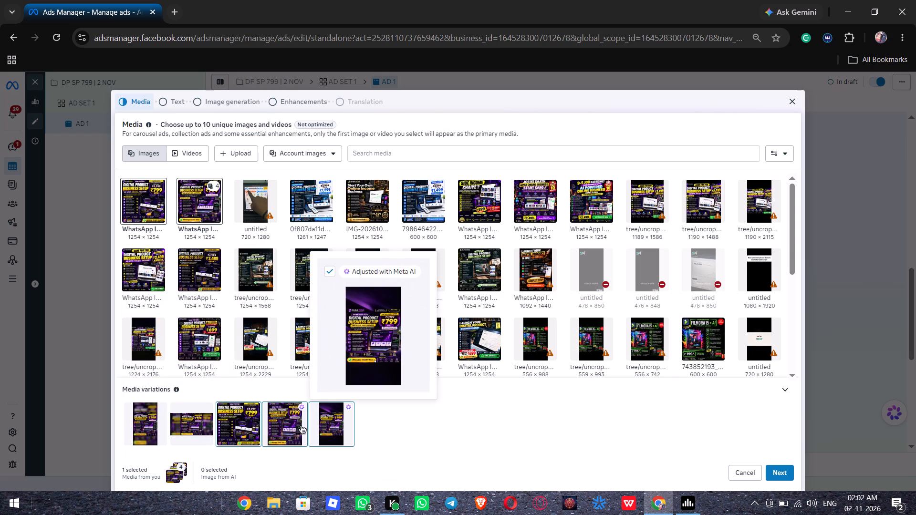
pyautogui.click(286, 426)
pyautogui.click(243, 424)
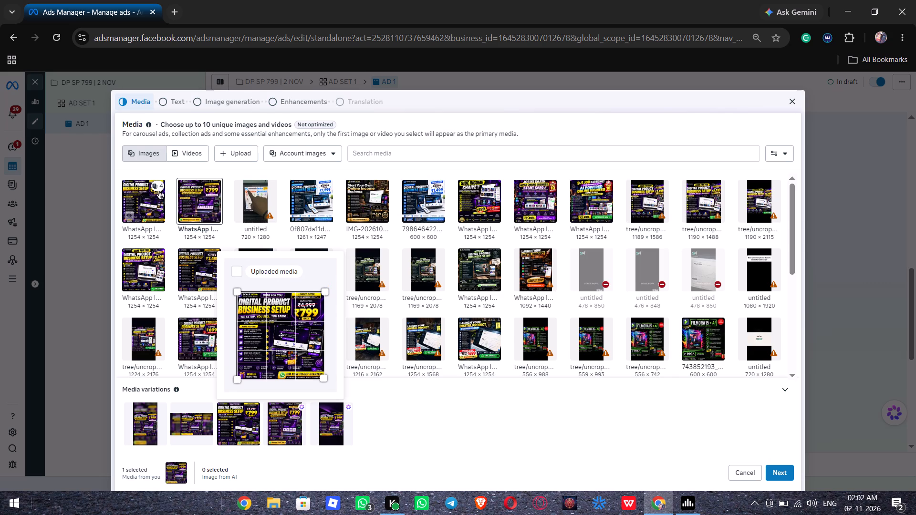
pyautogui.click(152, 207)
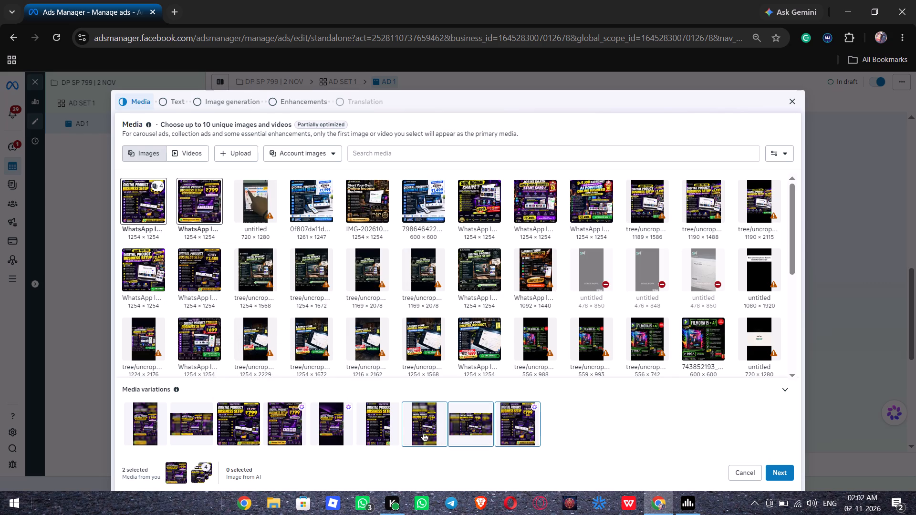
pyautogui.click(423, 433)
pyautogui.moveTo(467, 433); pyautogui.dragTo(503, 431)
pyautogui.click(510, 431)
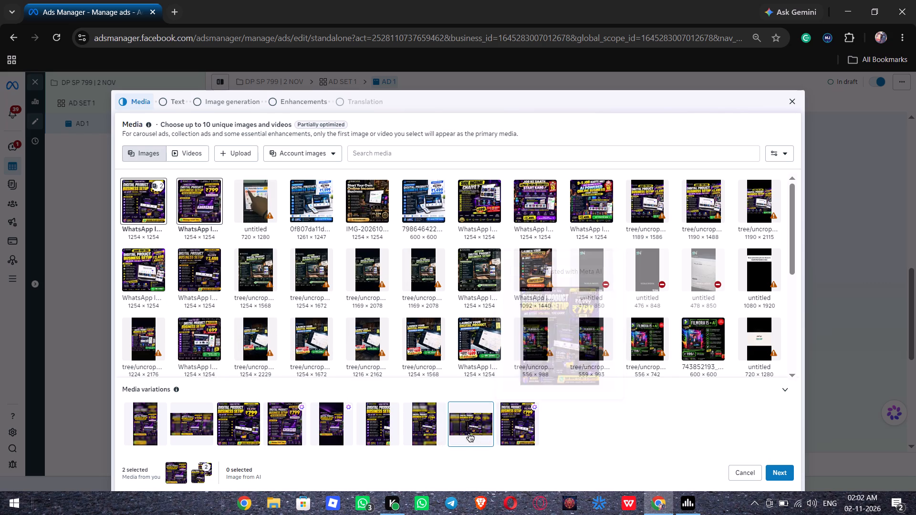
pyautogui.click(468, 428)
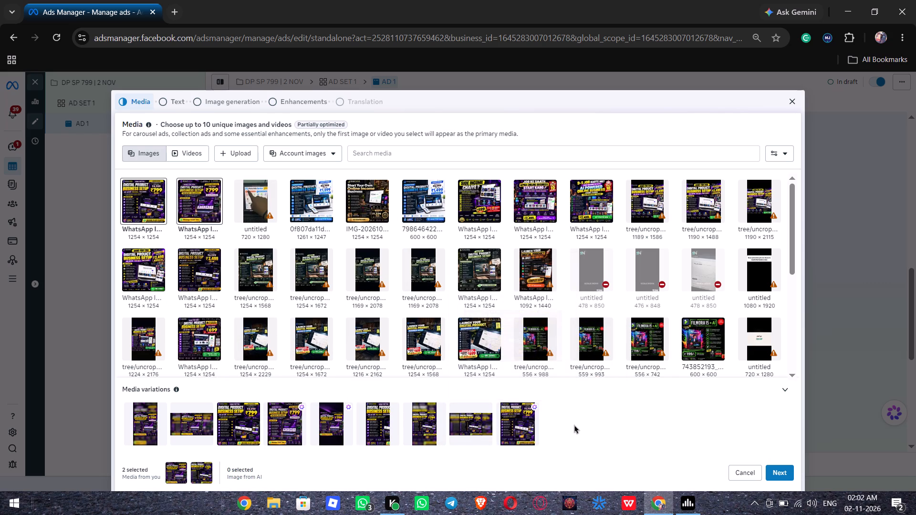
pyautogui.click(786, 470)
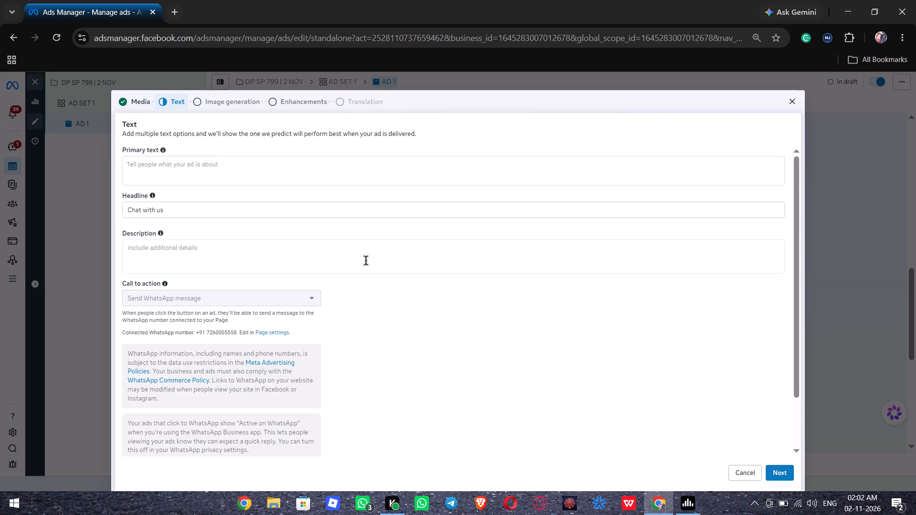
# Switch to WhatsApp.
pyautogui.click(357, 508)
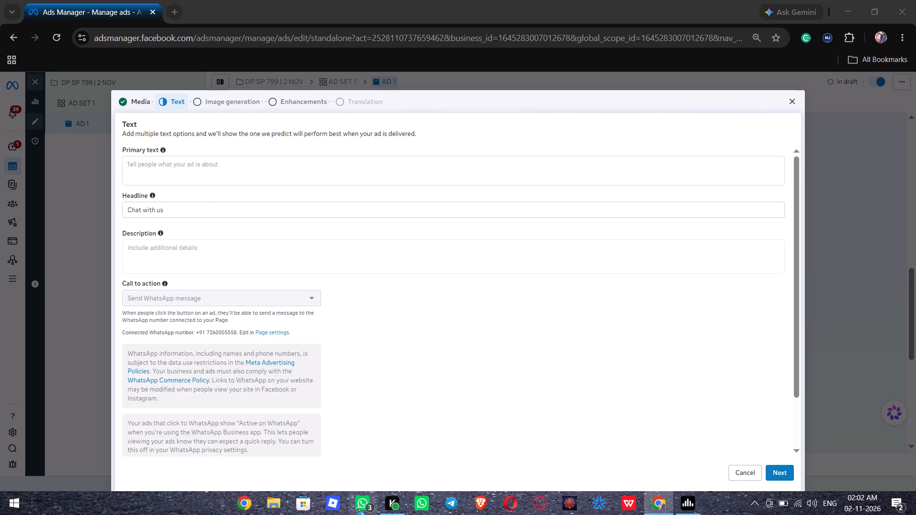
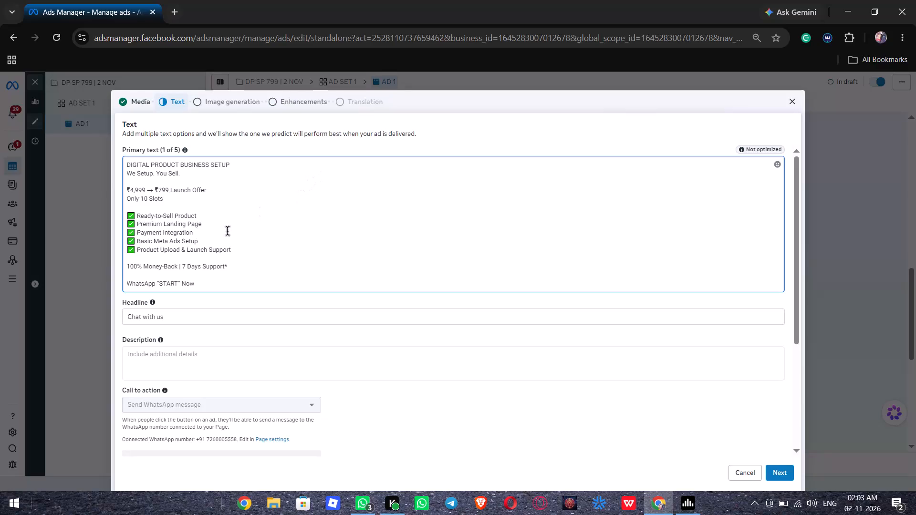
# Clear the default "Chat with us" headline from AD 1's creative text.
pyautogui.click(188, 319)
pyautogui.press('BackSpace')
pyautogui.press('BackSpace')
pyautogui.press('BackSpace')
pyautogui.press('BackSpace')
pyautogui.press('BackSpace')
pyautogui.press('BackSpace')
pyautogui.press('BackSpace')
pyautogui.press('BackSpace')
pyautogui.press('BackSpace')
pyautogui.press('BackSpace')
pyautogui.press('BackSpace')
pyautogui.press('BackSpace')
pyautogui.press('BackSpace')
pyautogui.press('BackSpace')
pyautogui.press('BackSpace')
pyautogui.press('BackSpace')
pyautogui.press('BackSpace')
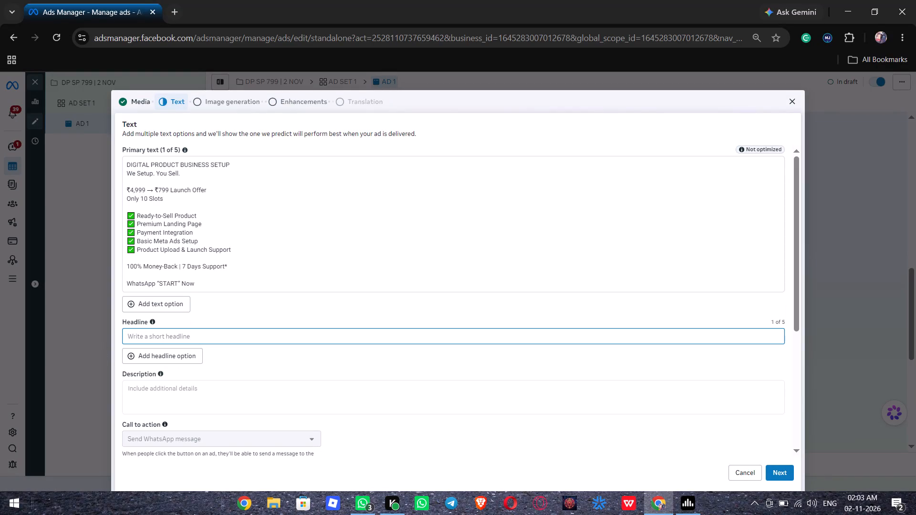
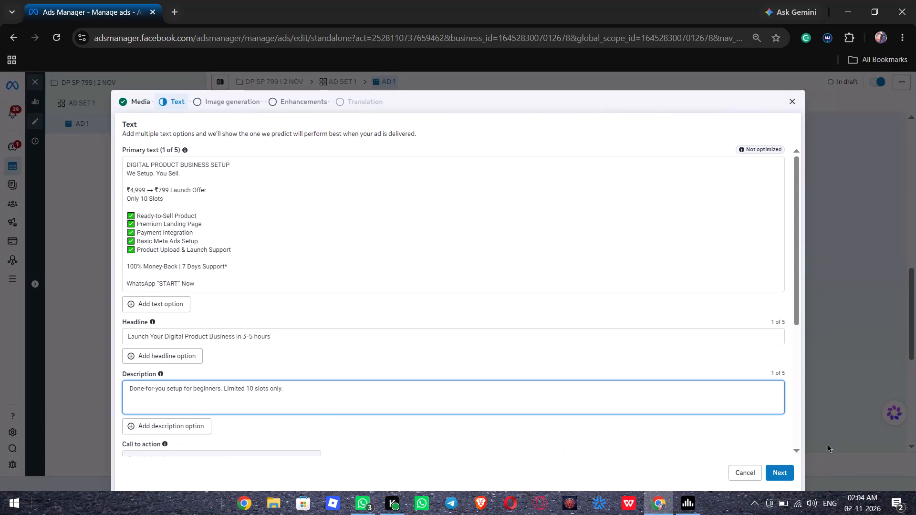
# Complete AD 1's creative setup from the Text stage without selecting any AI-generated images, keeping the current enhancement settings.
pyautogui.click(786, 469)
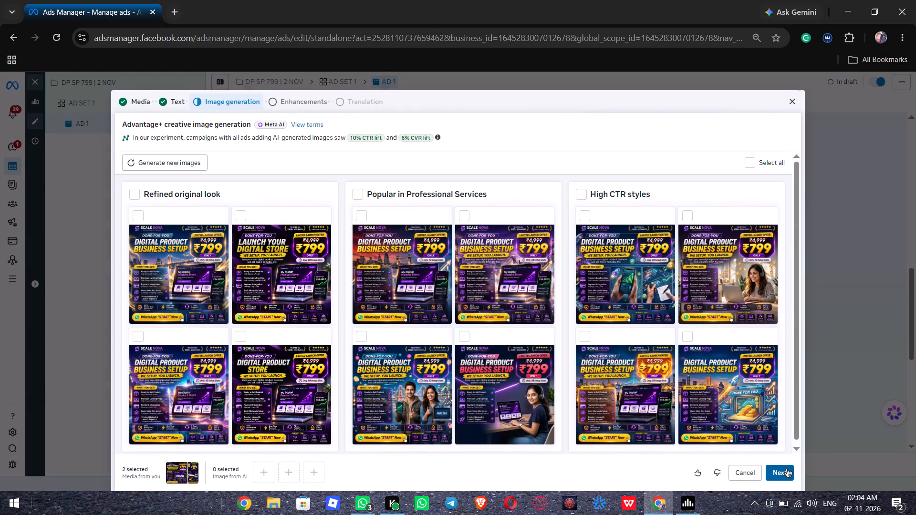
pyautogui.click(786, 469)
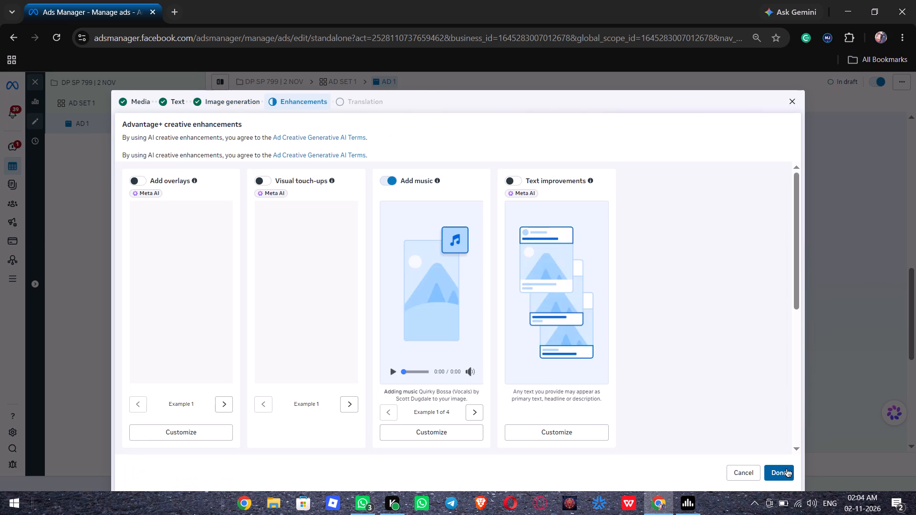
pyautogui.click(786, 467)
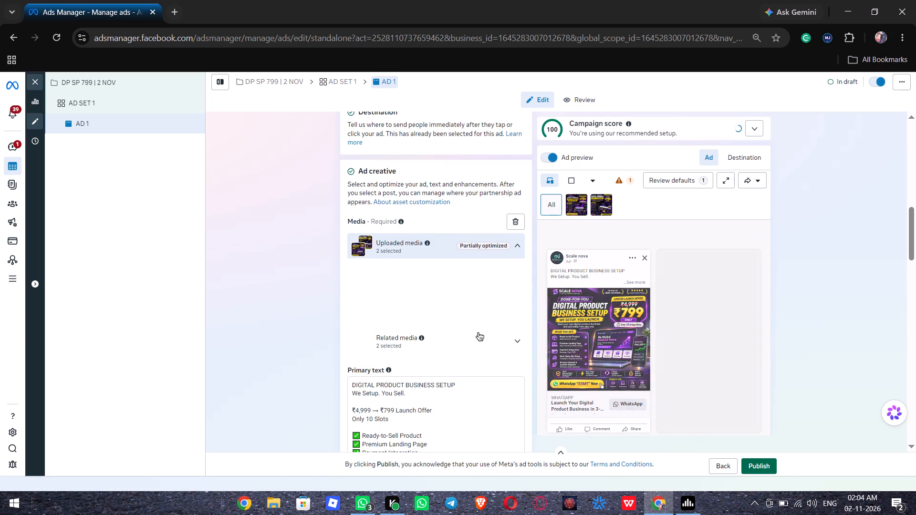
# Remove the two related media items from AD 1's Ad creative, keeping only the uploaded media.
pyautogui.click(471, 350)
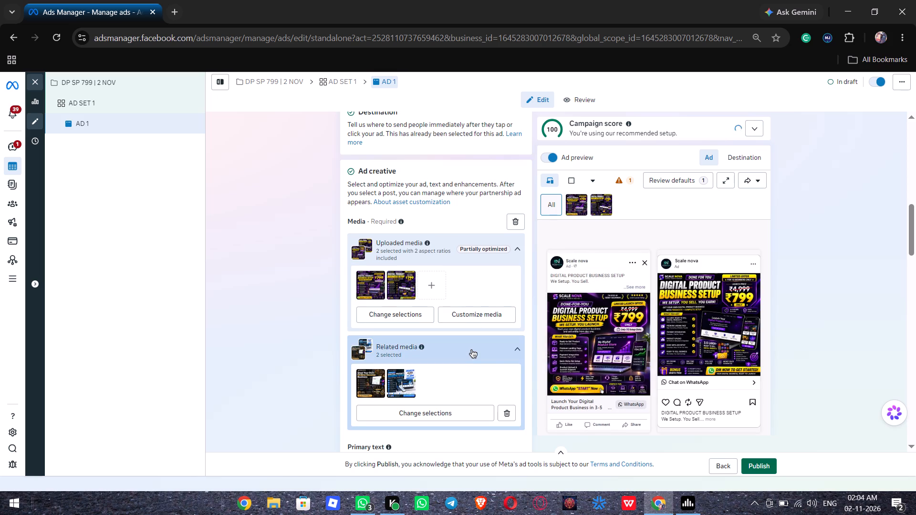
pyautogui.click(510, 409)
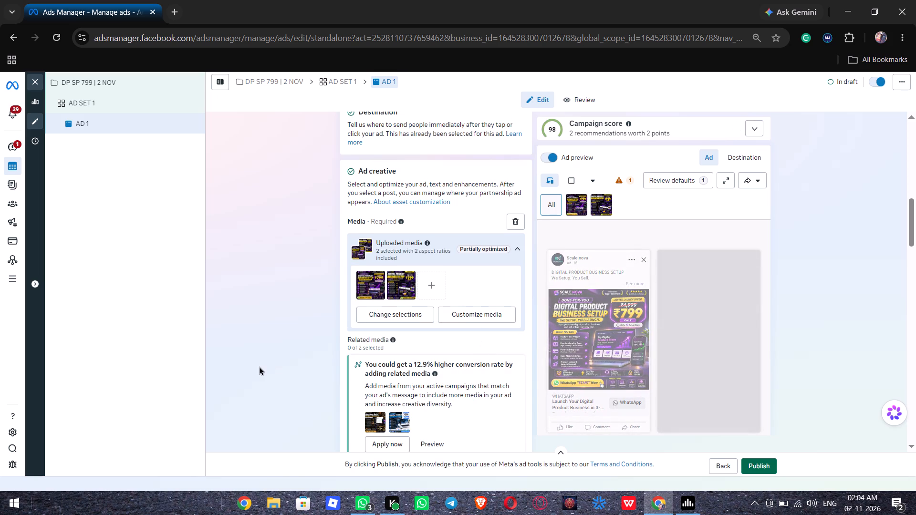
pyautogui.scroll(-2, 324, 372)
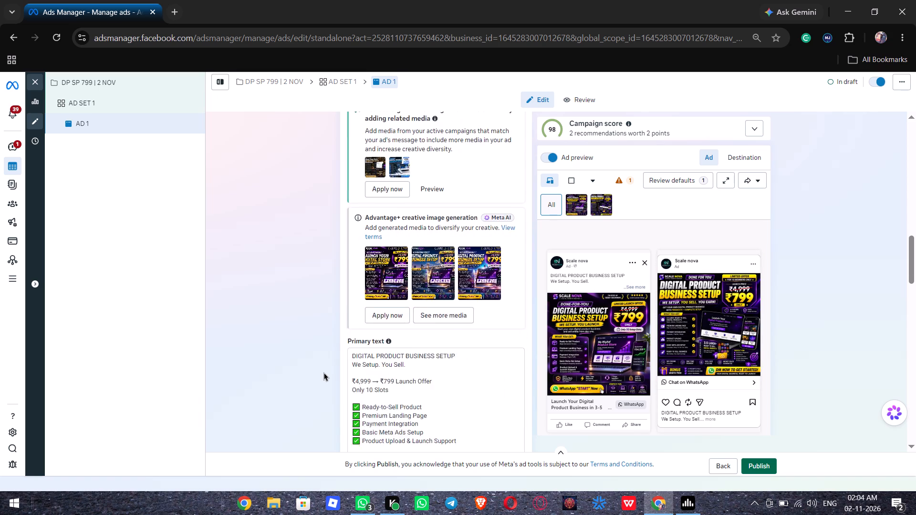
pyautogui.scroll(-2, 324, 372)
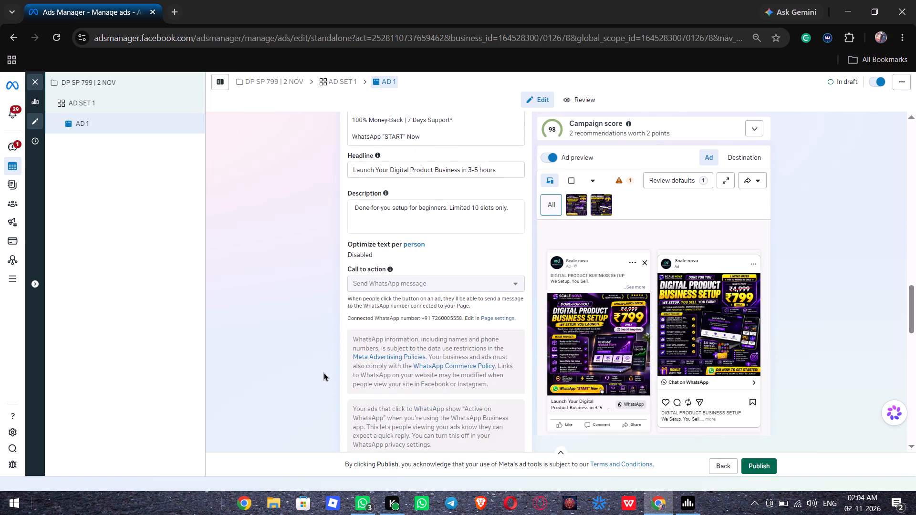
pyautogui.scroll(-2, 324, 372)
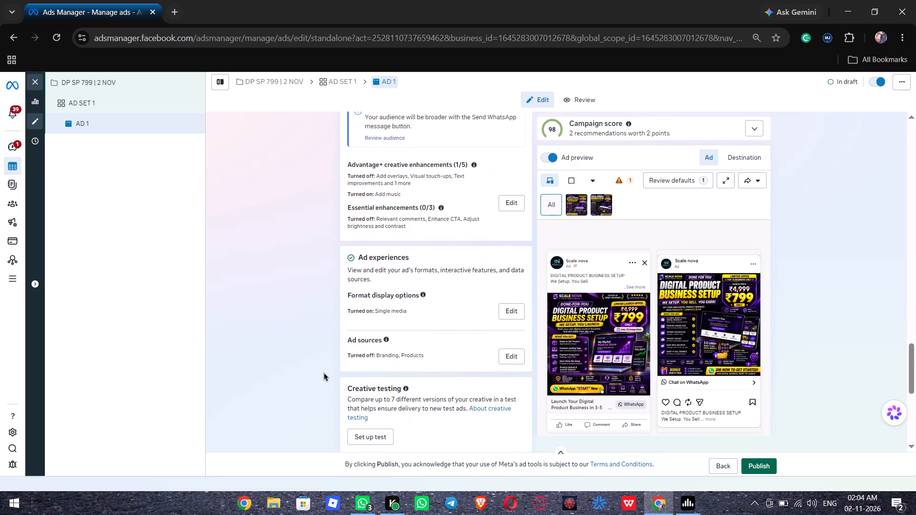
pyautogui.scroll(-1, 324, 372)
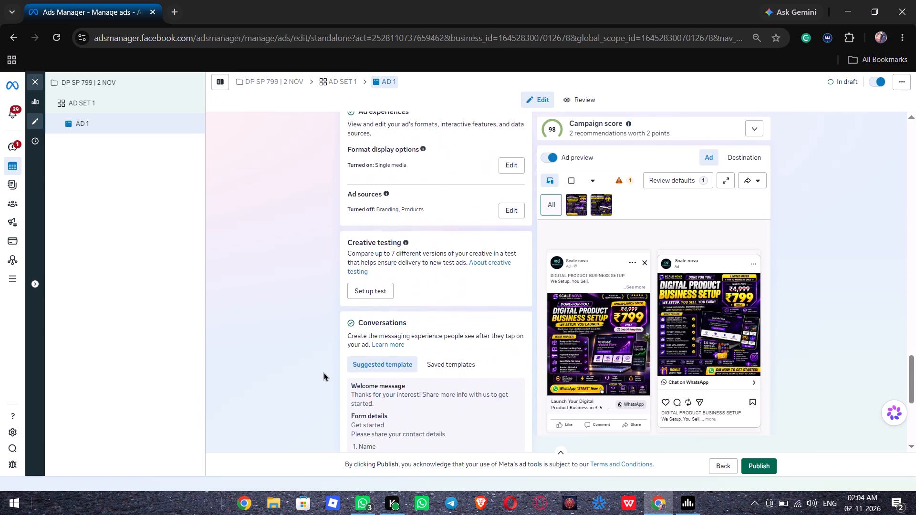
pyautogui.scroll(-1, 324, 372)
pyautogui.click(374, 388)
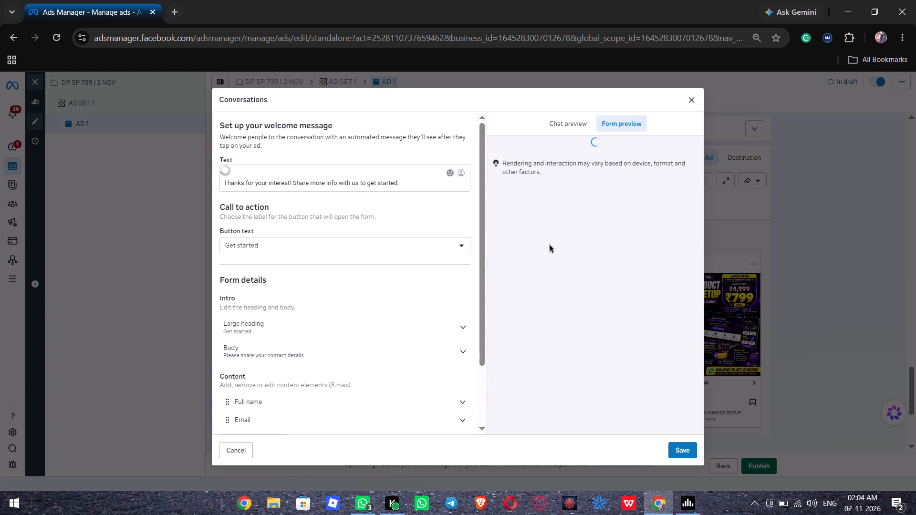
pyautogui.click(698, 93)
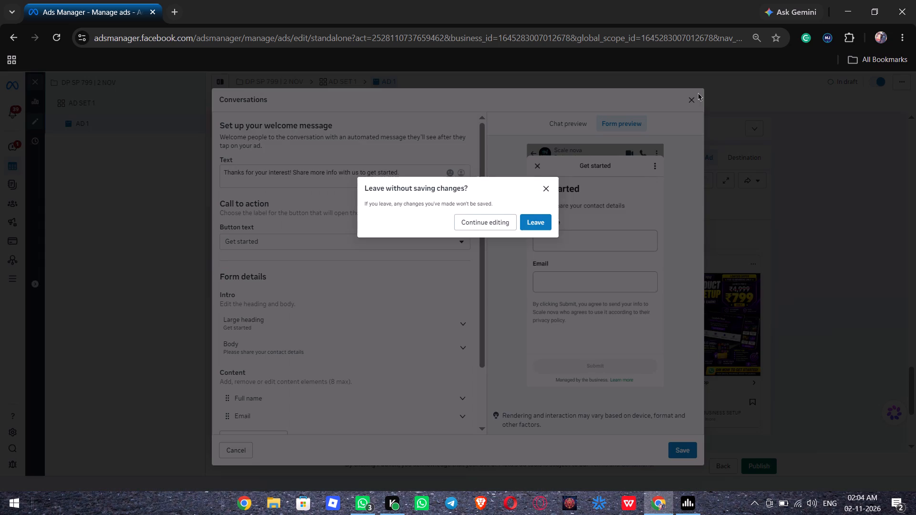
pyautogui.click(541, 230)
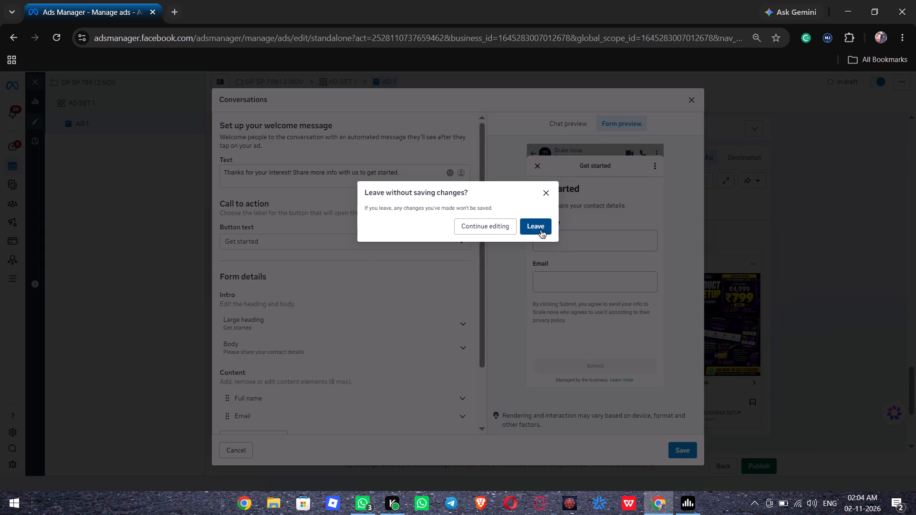
# Create a new conversation template for AD 1 based on the Start conversations option and proceed to its message setup.
pyautogui.click(408, 389)
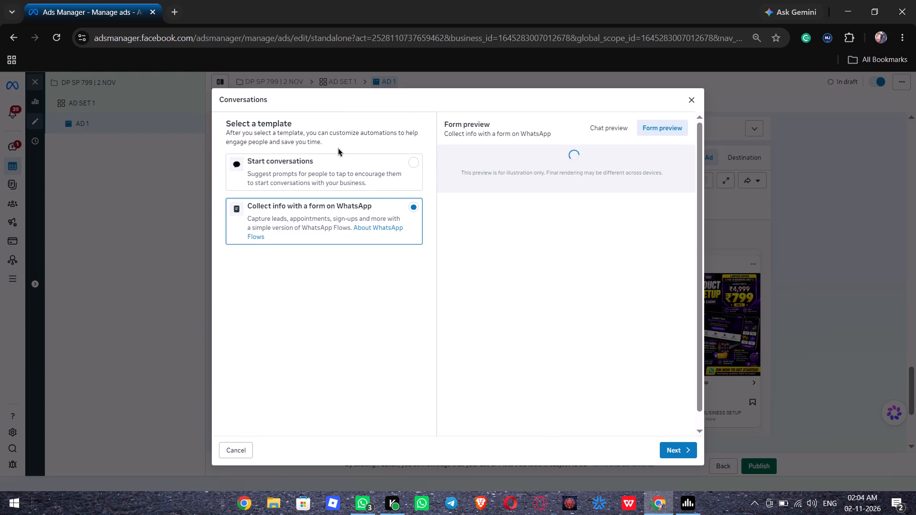
pyautogui.click(343, 169)
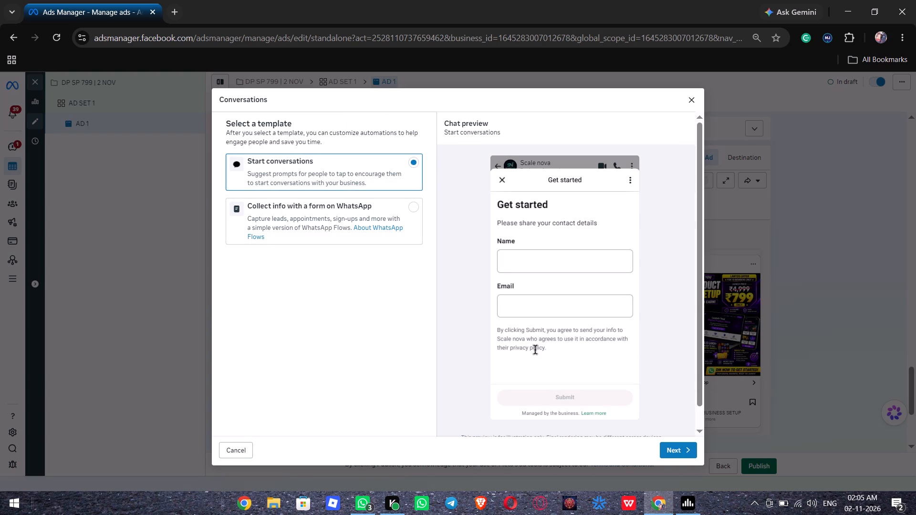
pyautogui.click(671, 447)
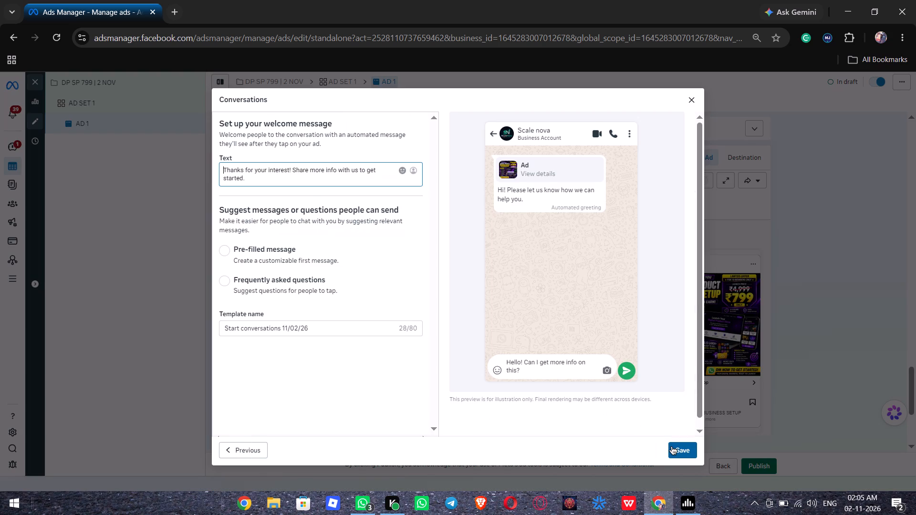
# Clear the default welcome message text in the new conversation template.
pyautogui.click(375, 167)
pyautogui.hotkey('ctrl', 'a')
pyautogui.press('BackSpace')
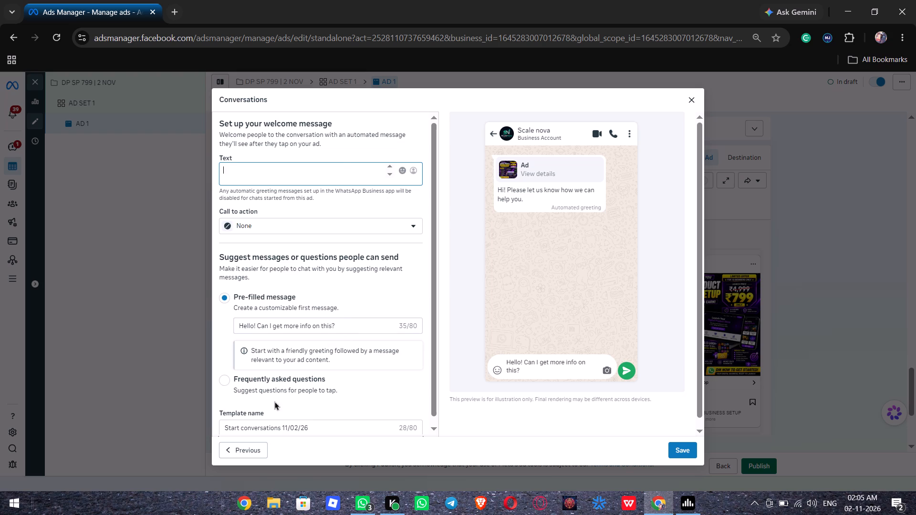
# Switch the suggested messages to Frequently asked questions and clear Question #1's default text.
pyautogui.click(220, 383)
pyautogui.scroll(-1, 336, 368)
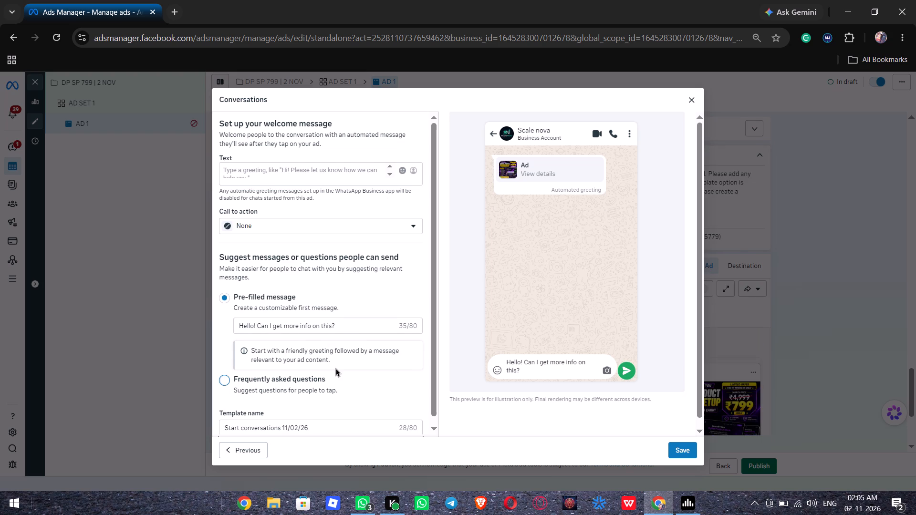
pyautogui.scroll(-2, 336, 368)
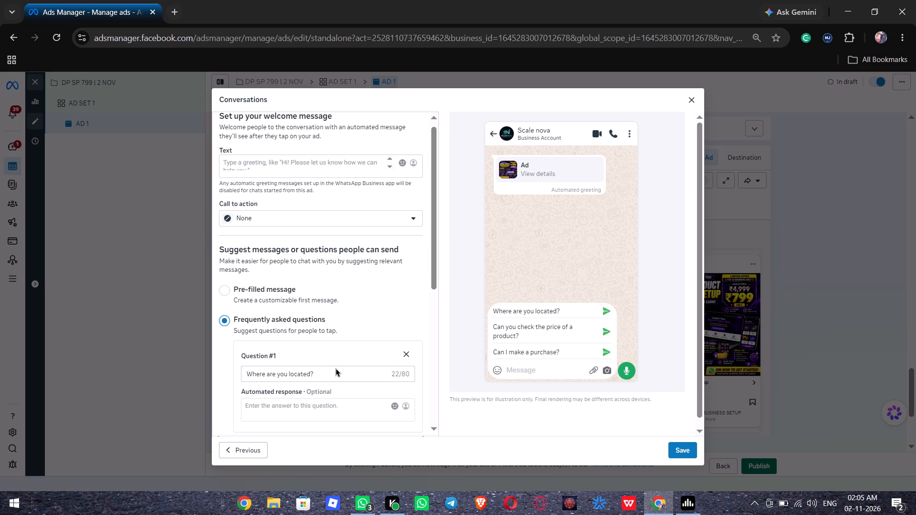
pyautogui.click(336, 376)
pyautogui.hotkey('ctrl', 'a')
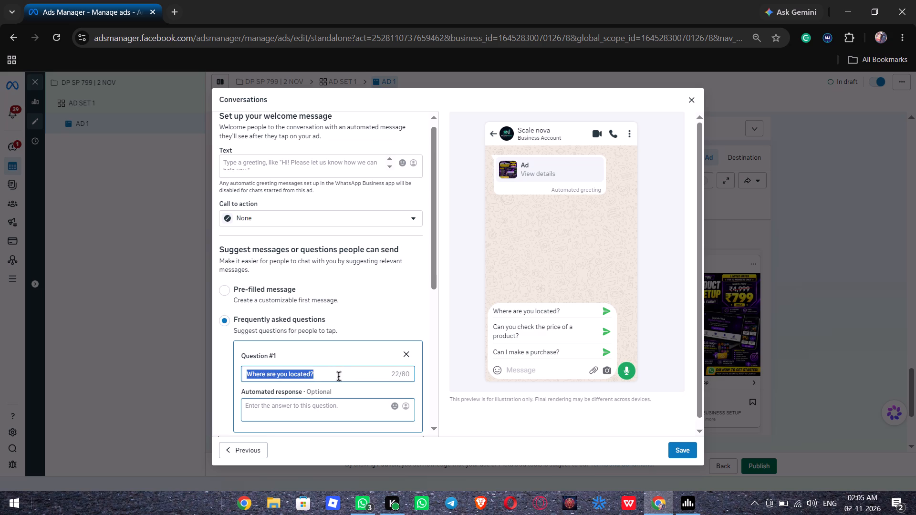
pyautogui.press('BackSpace')
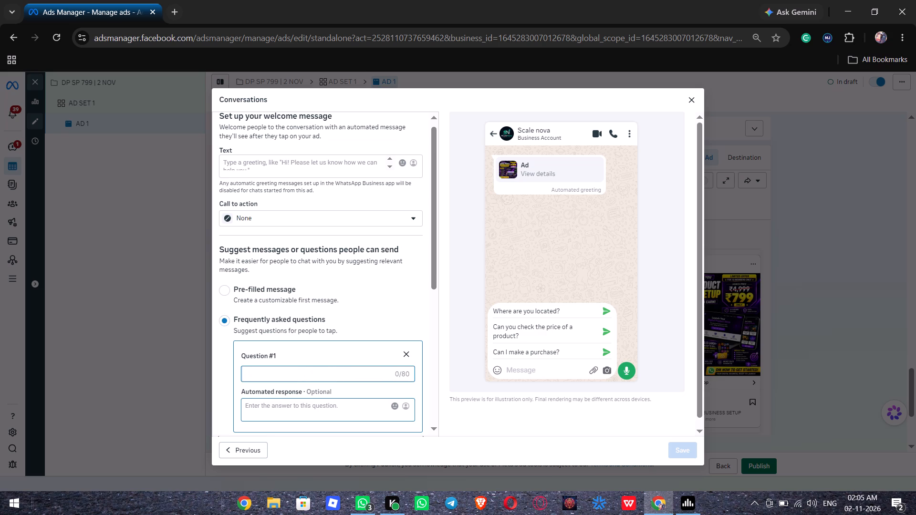
pyautogui.click(241, 367)
# Remove Question #3, "Can I make a purchase?", from the frequently asked questions.
pyautogui.scroll(-1, 238, 367)
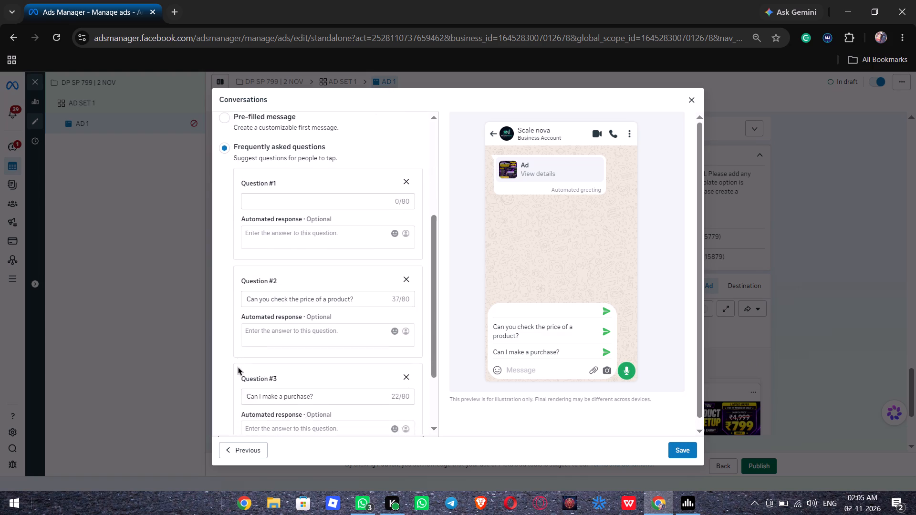
pyautogui.scroll(-1, 238, 367)
pyautogui.click(404, 305)
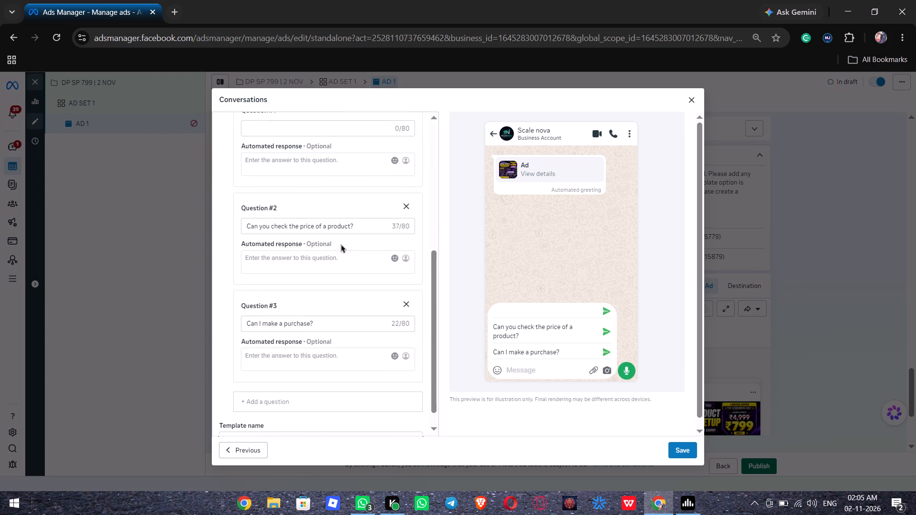
# Clear the default text of Question #2 and return to the welcome message settings.
pyautogui.click(355, 223)
pyautogui.hotkey('ctrl', 'a')
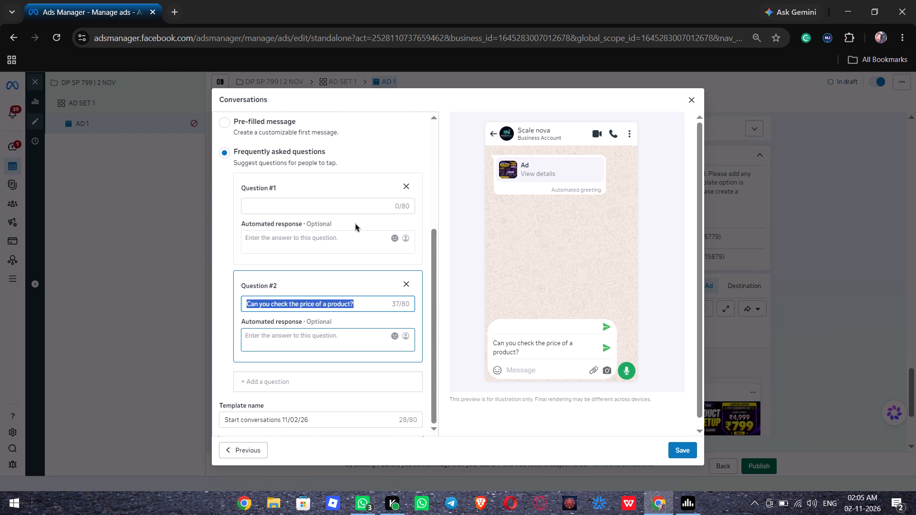
pyautogui.press('BackSpace')
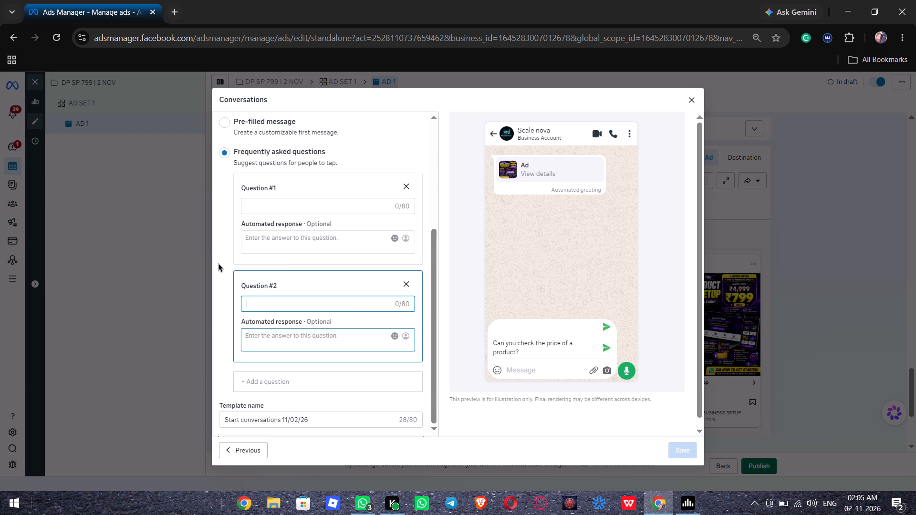
pyautogui.click(219, 263)
pyautogui.scroll(1, 220, 263)
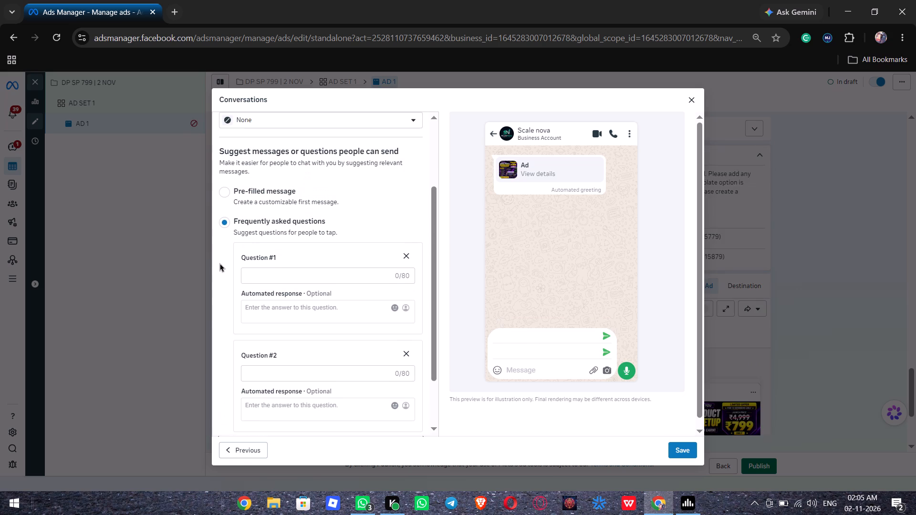
pyautogui.scroll(3, 220, 263)
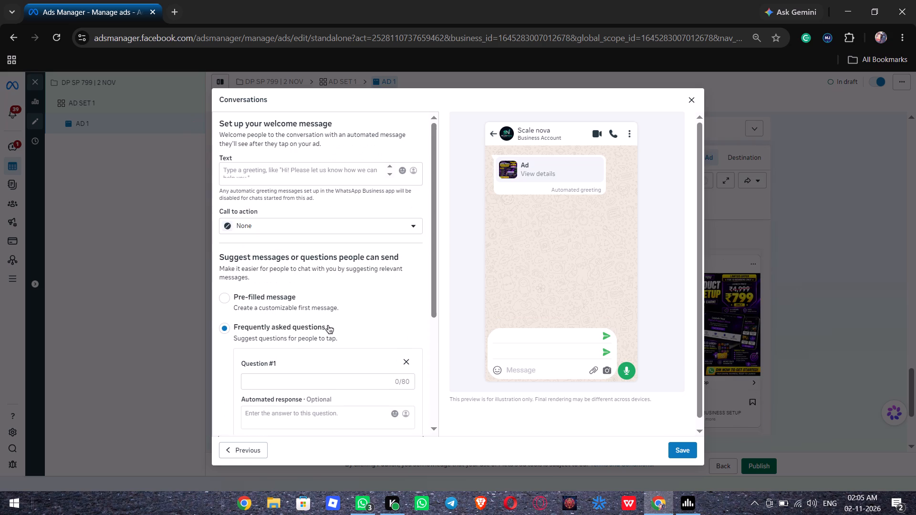
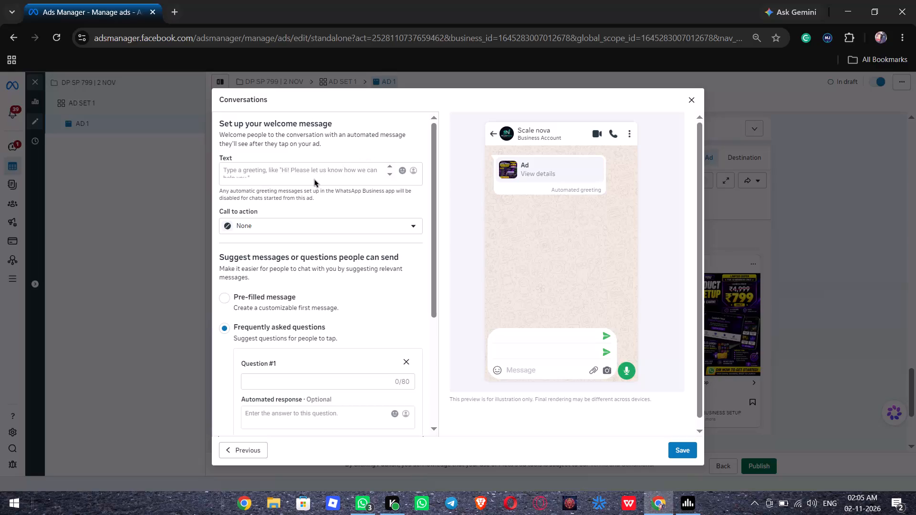
# Paste the copied welcome message: "Hi 👋 Thanks for contacting Scale Nova. ₹799 me Done-For-You Digital Product Business Setup available hai. Please choose 👇".
pyautogui.keyDown('ctrl'); pyautogui.click(311, 171); pyautogui.keyUp('ctrl')
pyautogui.hotkey('ctrl', 'v')
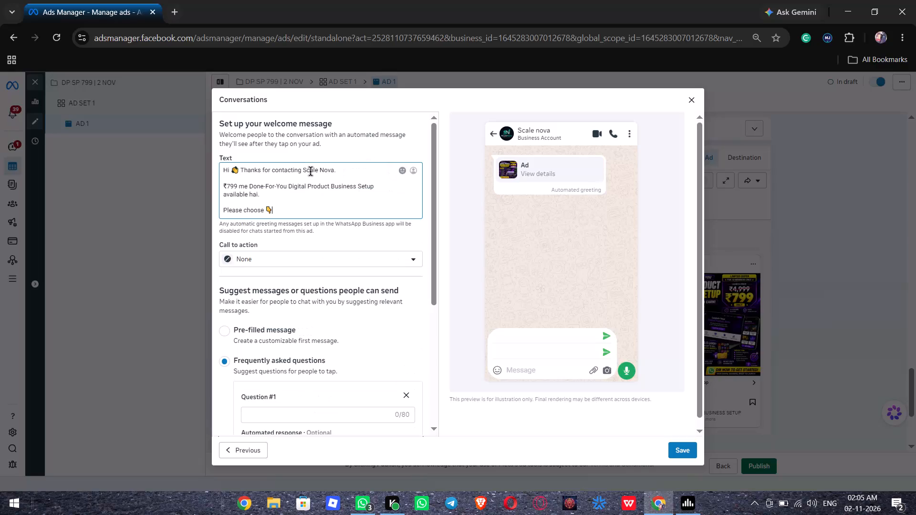
pyautogui.scroll(-1, 286, 308)
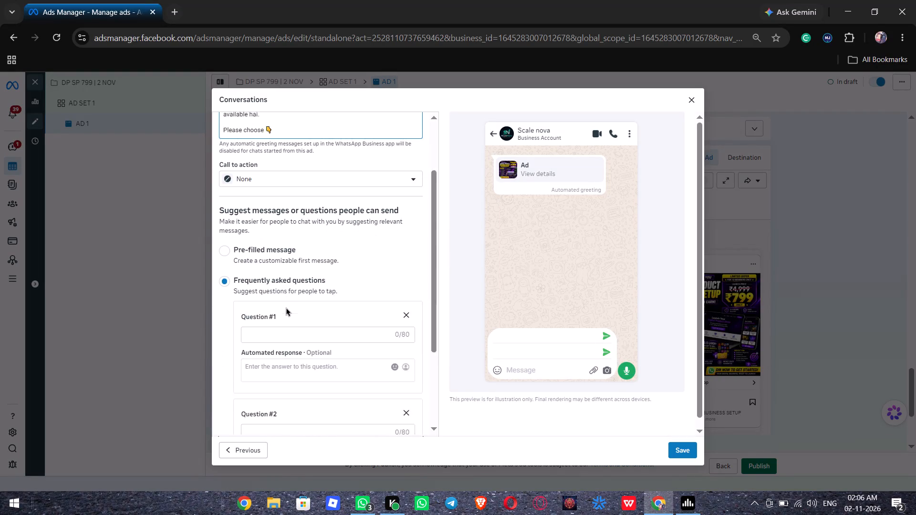
pyautogui.scroll(-1, 286, 308)
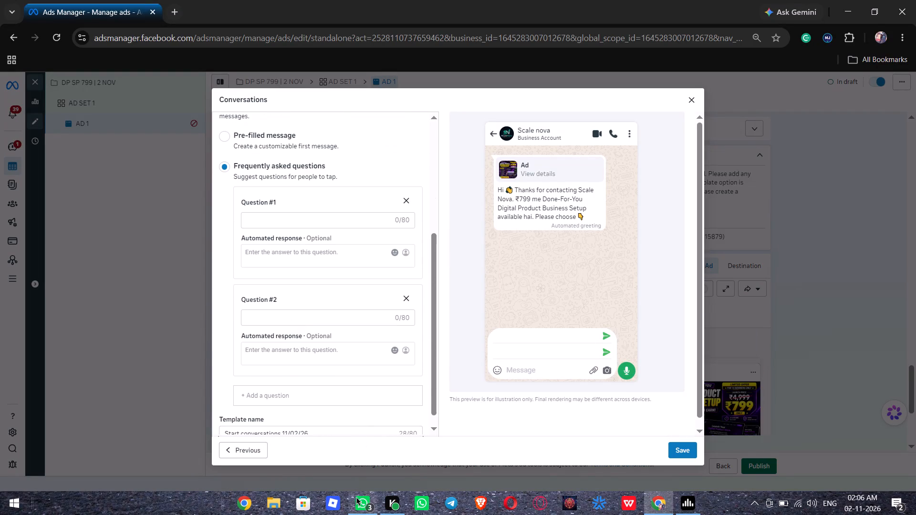
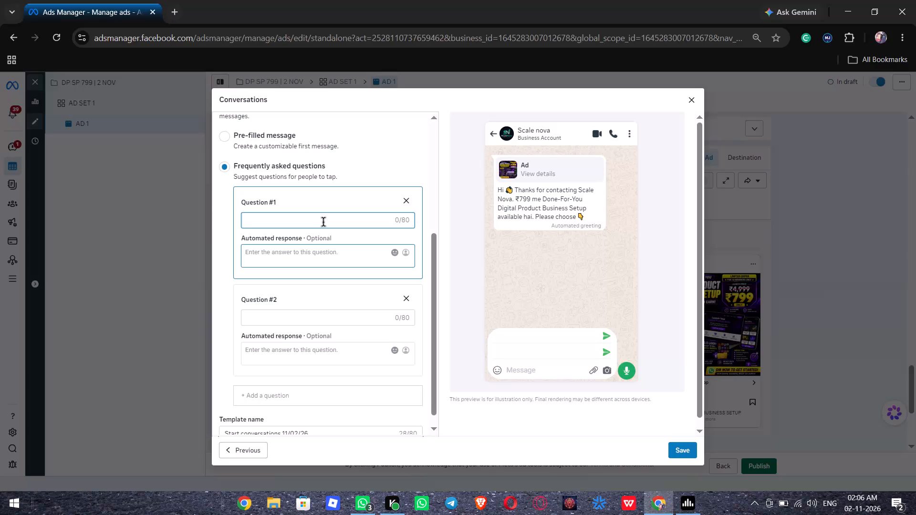
# Paste the copied text "✅ I'm Interested" as Question #1 of the frequently asked questions.
pyautogui.hotkey('ctrl', 'v')
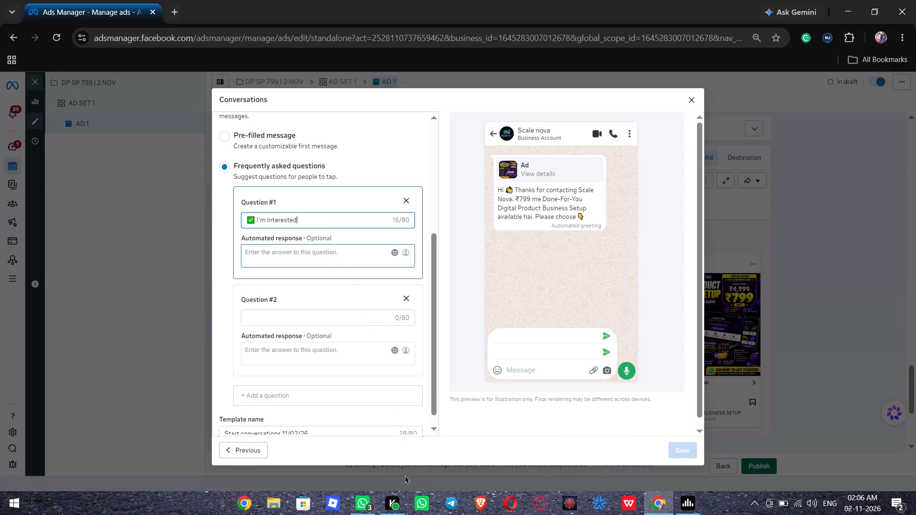
# Switch to WhatsApp to fetch the next text for the message template.
pyautogui.click(366, 505)
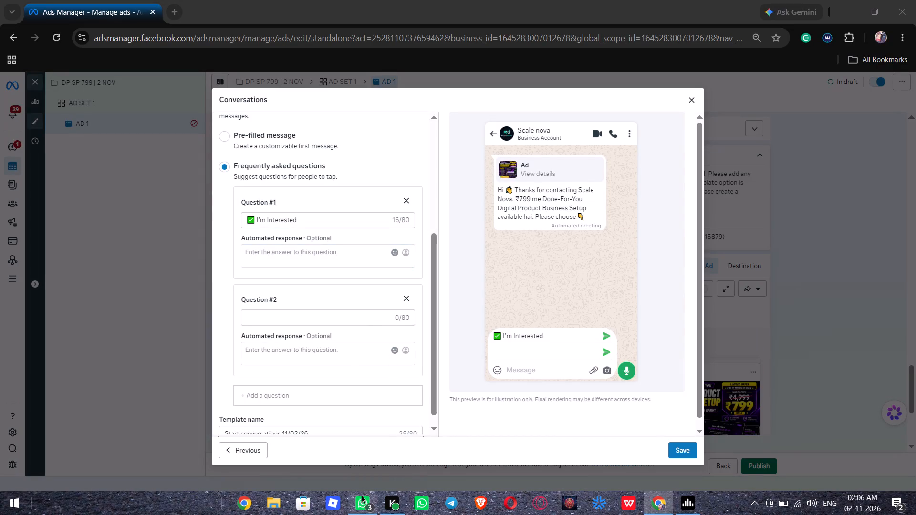
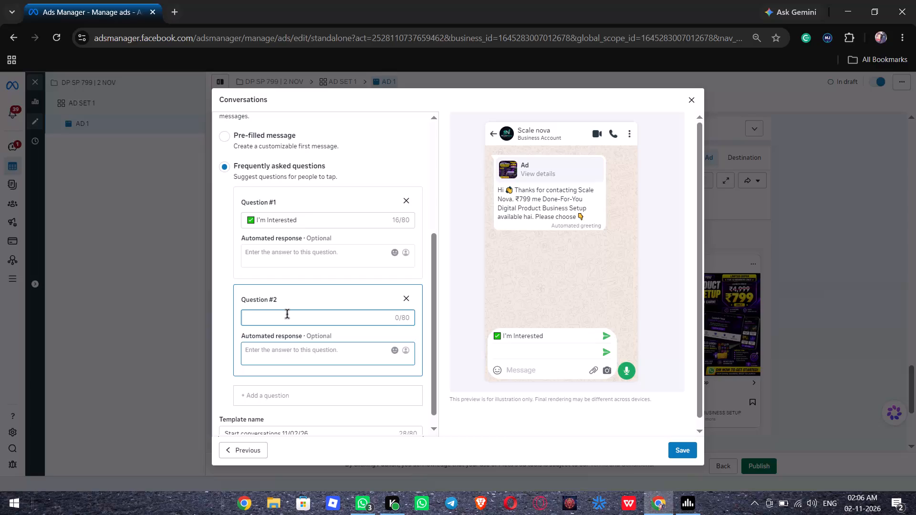
# Paste the copied text "❌ Not Interested" as Question #2 of the frequently asked questions.
pyautogui.hotkey('ctrl', 'v')
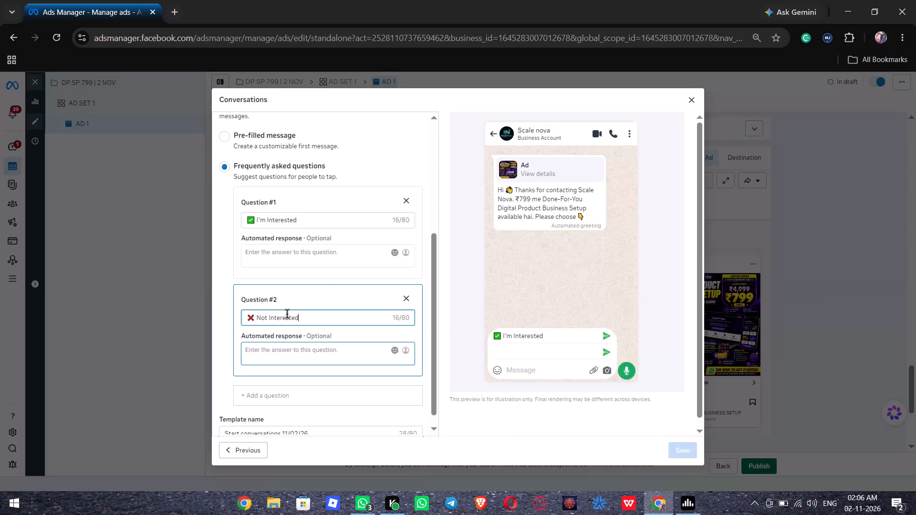
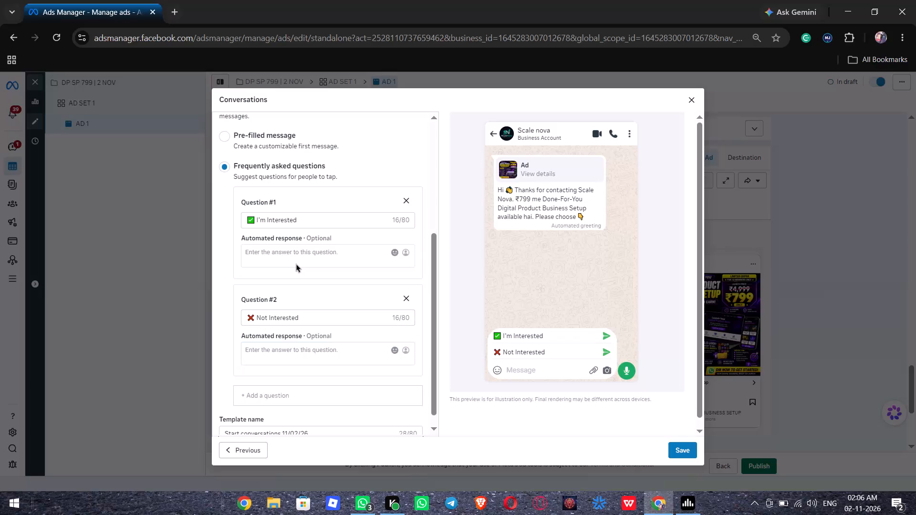
# Paste the copied reply "Great! 🚀 Please send your Name + City. We'll share the complete setup details." as Question #1's automated response.
pyautogui.click(296, 264)
pyautogui.click(292, 251)
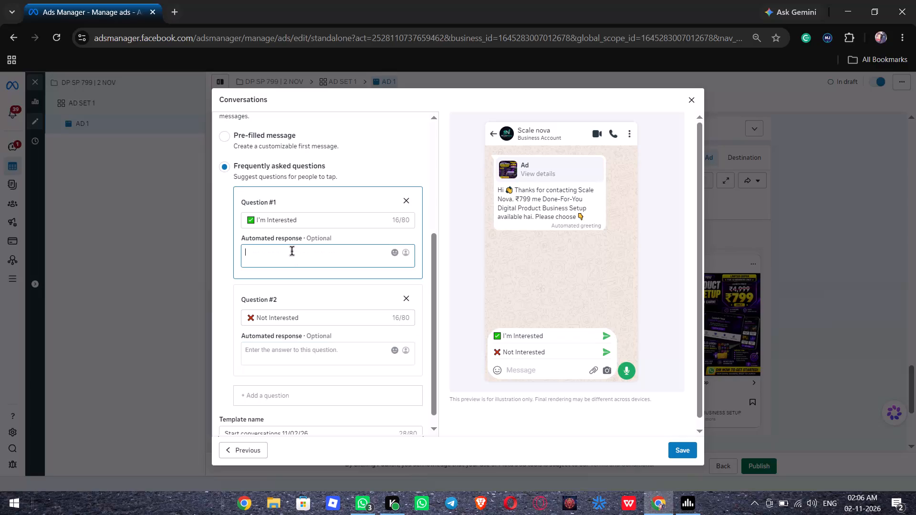
pyautogui.hotkey('ctrl', 'v')
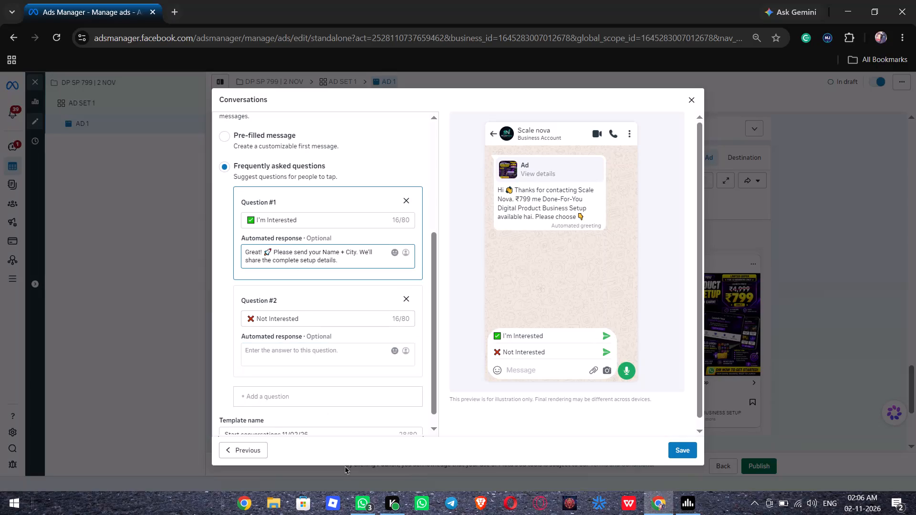
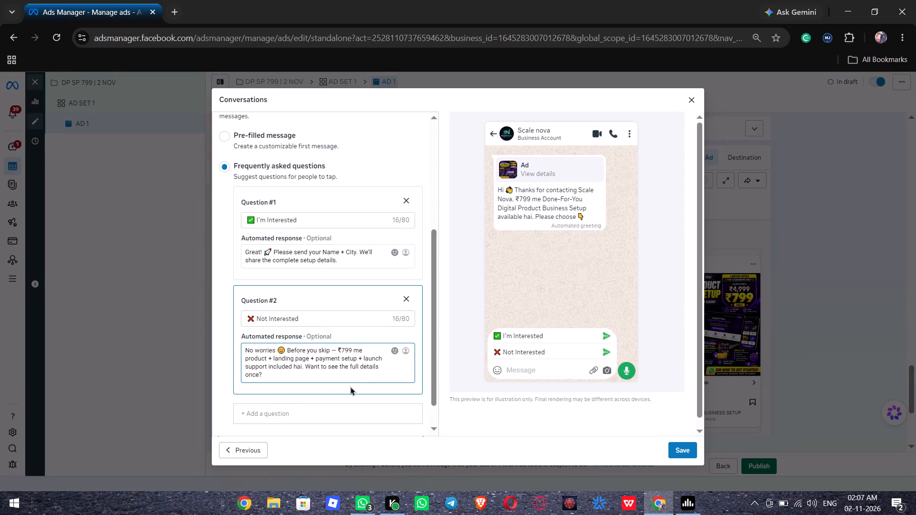
# Save the WhatsApp conversation template with its two frequently asked questions for AD 1, and check the template summary and tracking section.
pyautogui.click(687, 443)
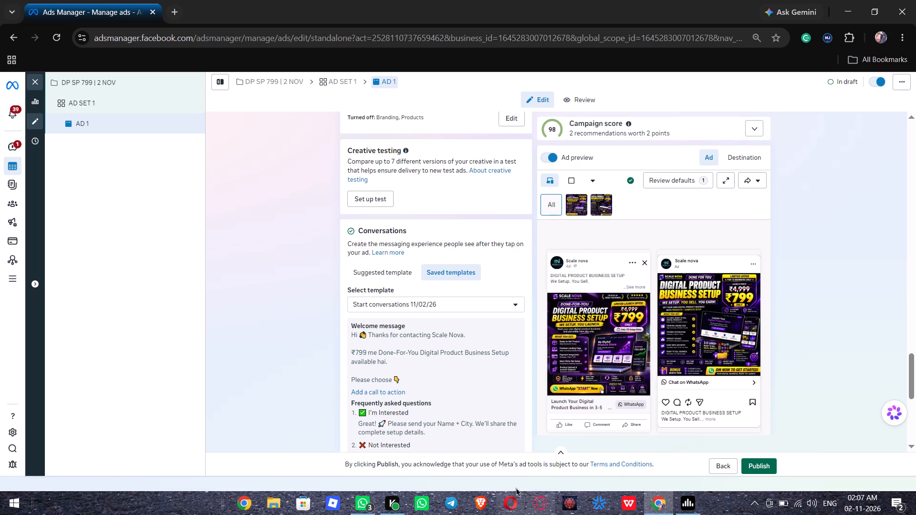
pyautogui.scroll(-3, 461, 323)
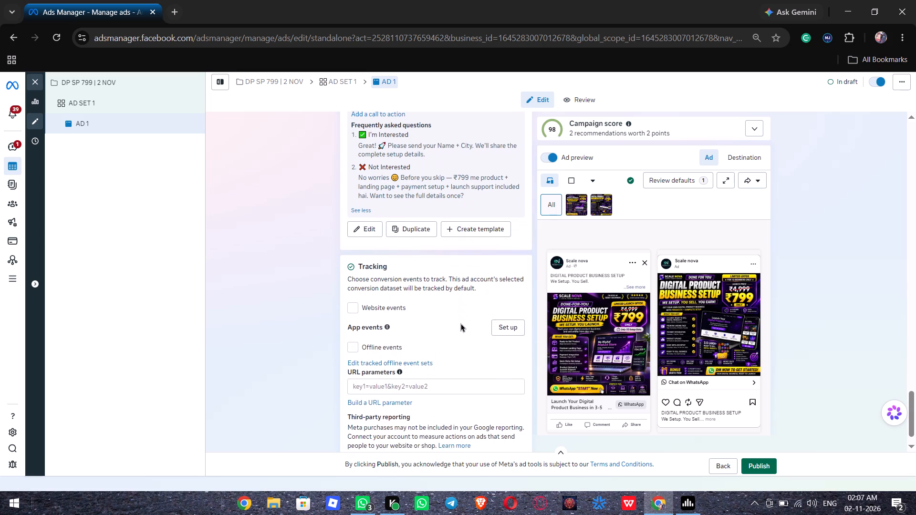
pyautogui.scroll(-2, 461, 323)
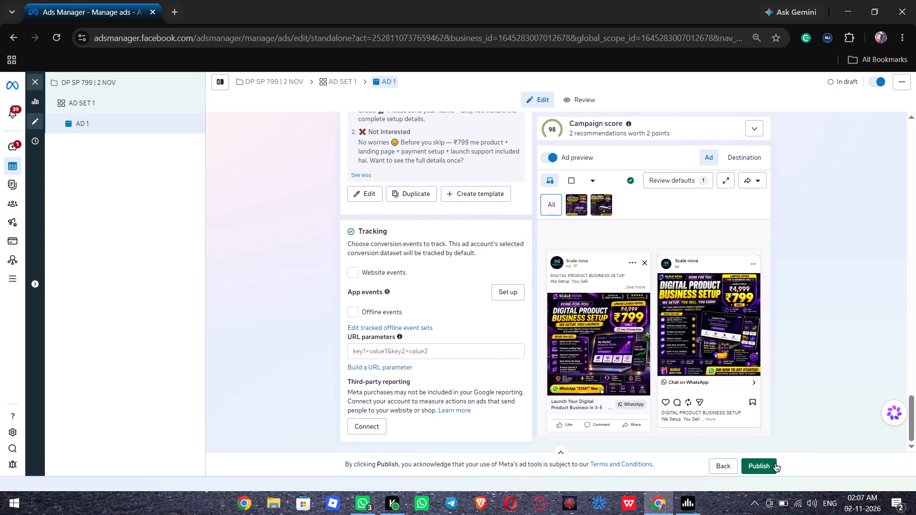
# Publish campaign "DP SP 799 | 2 NOV" with its ad set and ad, skipping the extra ad variations and dismissing the Instagram connection offer.
pyautogui.click(775, 464)
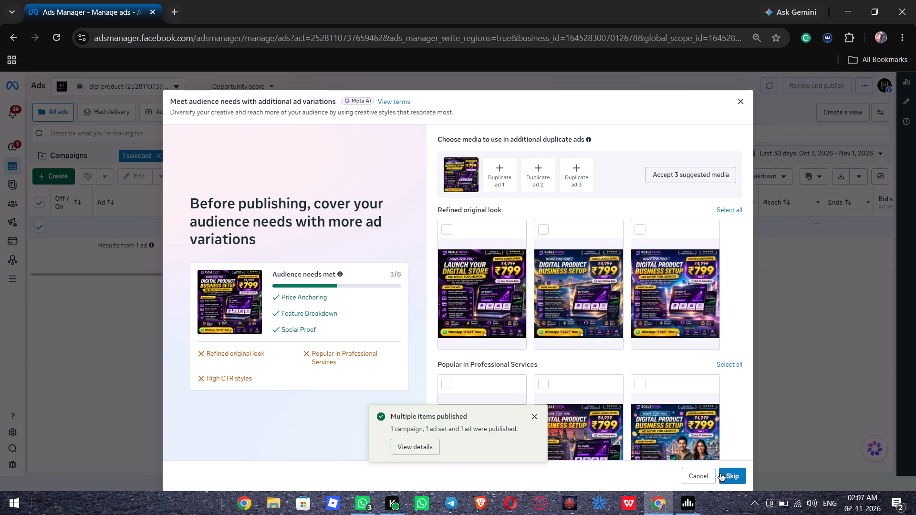
pyautogui.click(720, 474)
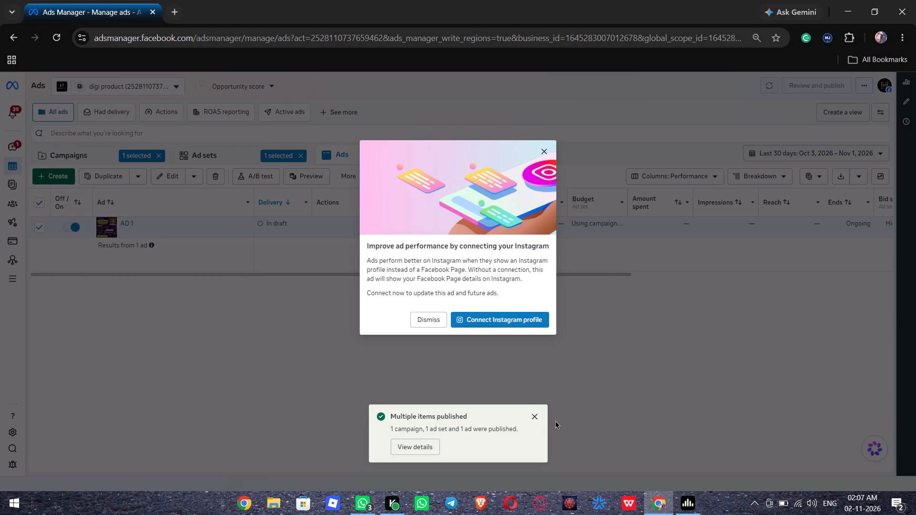
pyautogui.click(526, 411)
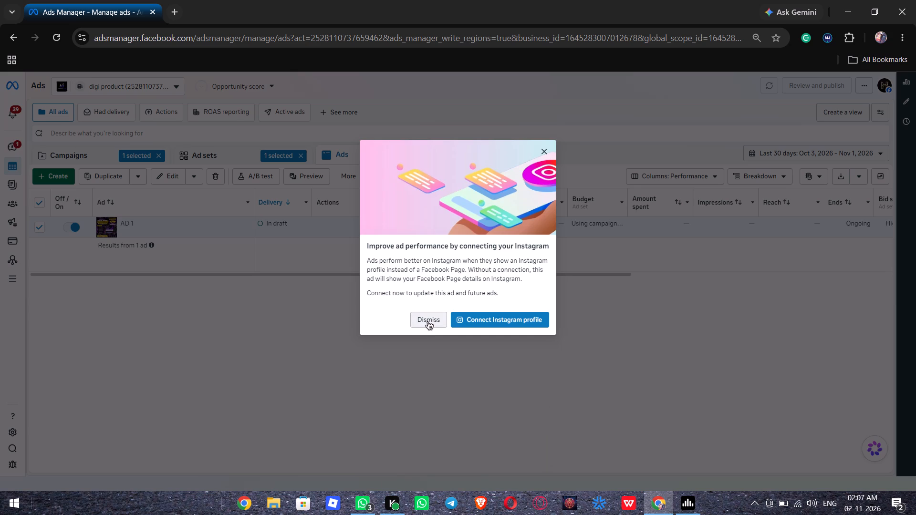
pyautogui.click(427, 321)
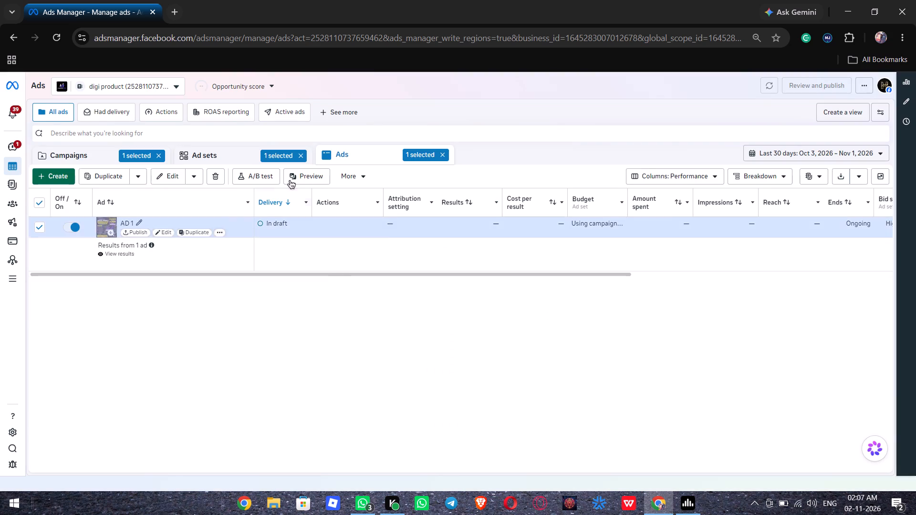
# Clear the ad set and campaign selections and show the full campaigns list to check the delivery of "DP SP 799 | 2 NOV".
pyautogui.click(301, 157)
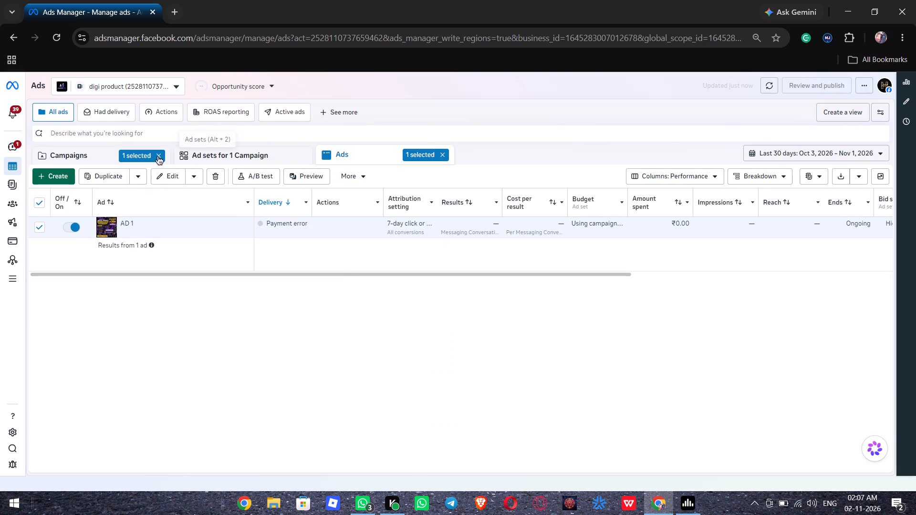
pyautogui.click(156, 155)
pyautogui.click(216, 154)
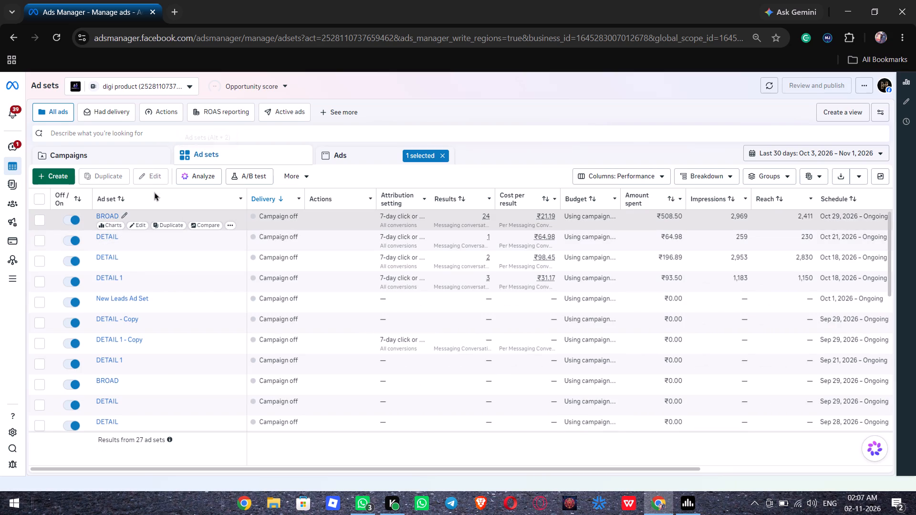
pyautogui.click(152, 150)
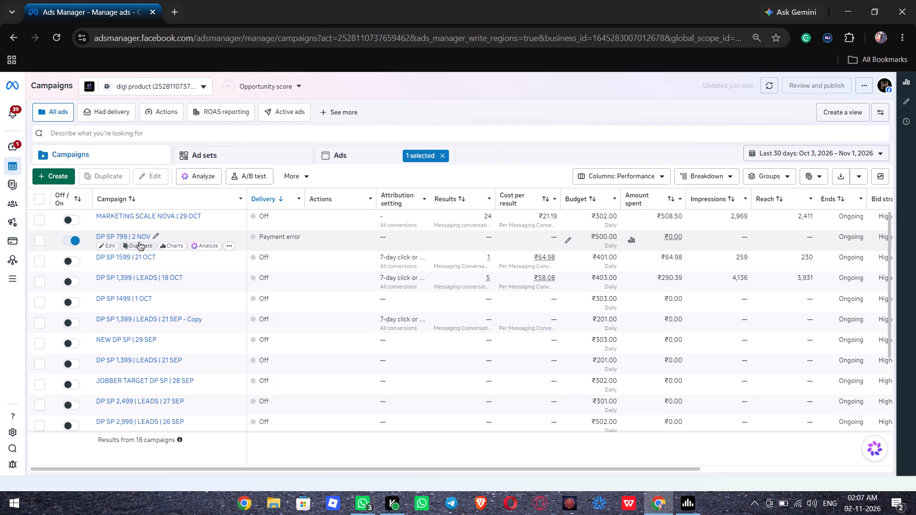
# Reopen the DP SP 799 | 2 NOV campaign and review AD SET 1's conversion, WhatsApp, schedule and audience settings, then close the editor.
pyautogui.click(111, 250)
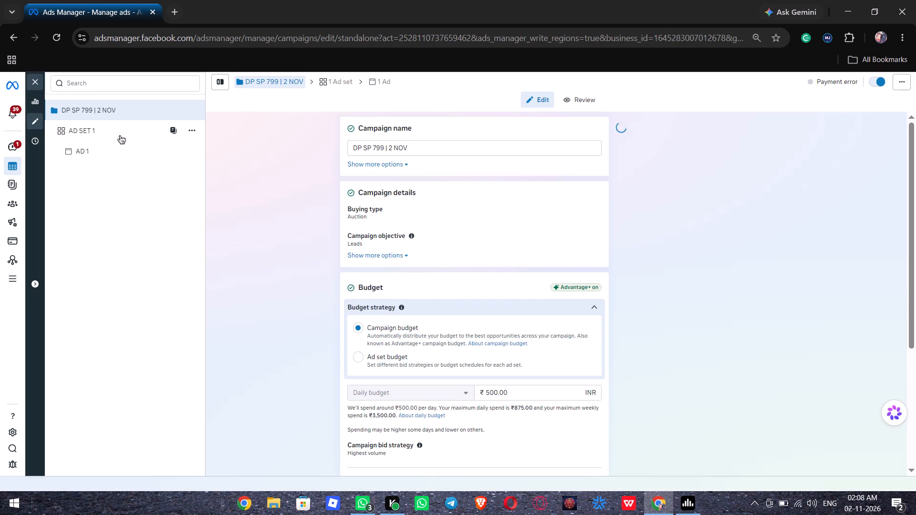
pyautogui.click(120, 136)
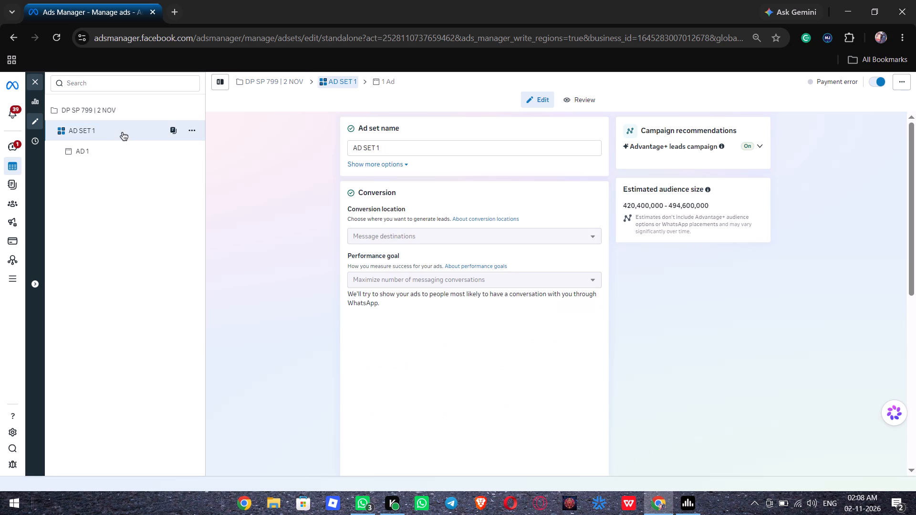
pyautogui.scroll(-1, 364, 251)
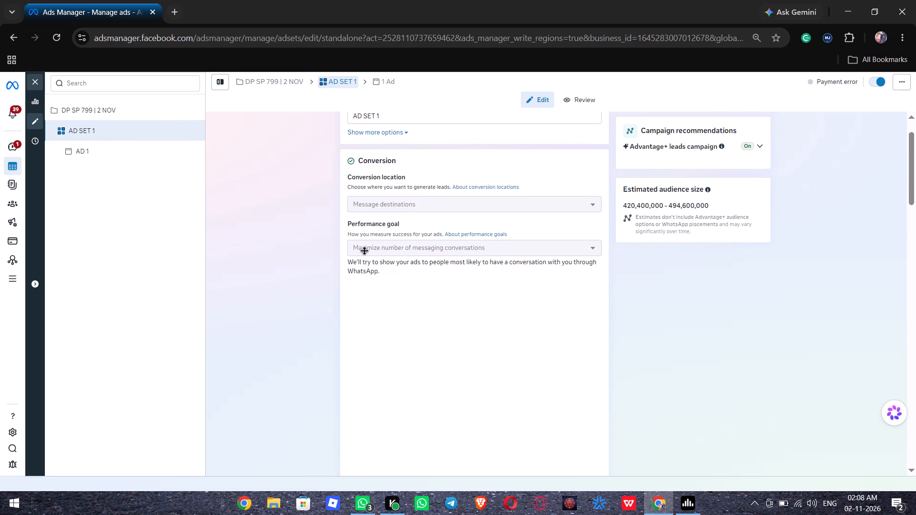
pyautogui.scroll(-1, 364, 251)
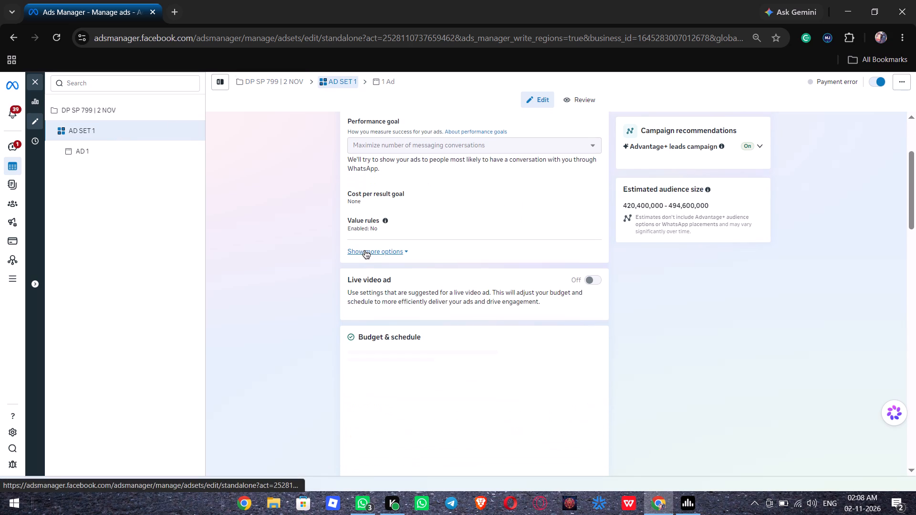
pyautogui.scroll(-1, 364, 251)
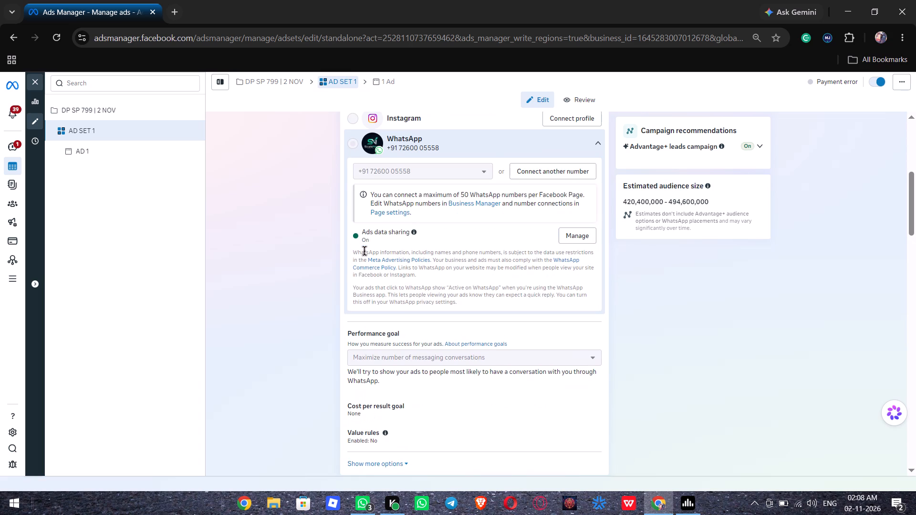
pyautogui.scroll(-1, 364, 251)
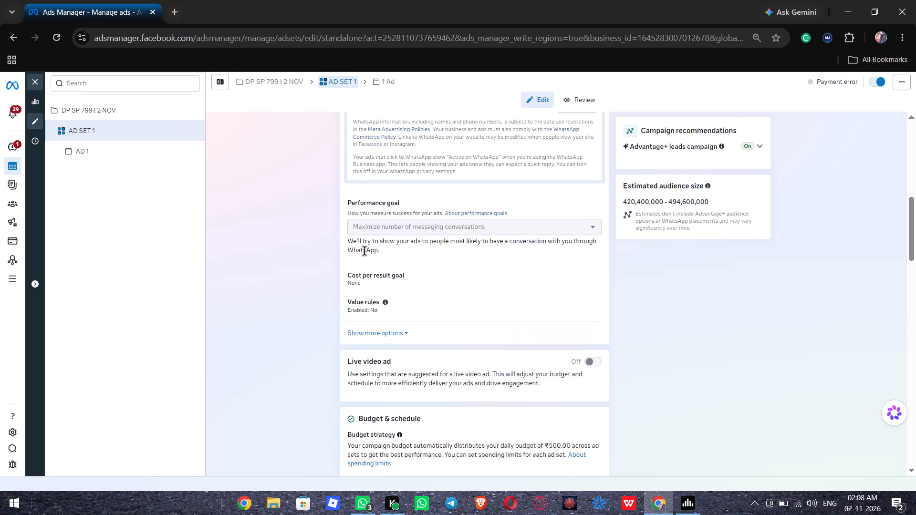
pyautogui.scroll(-2, 364, 251)
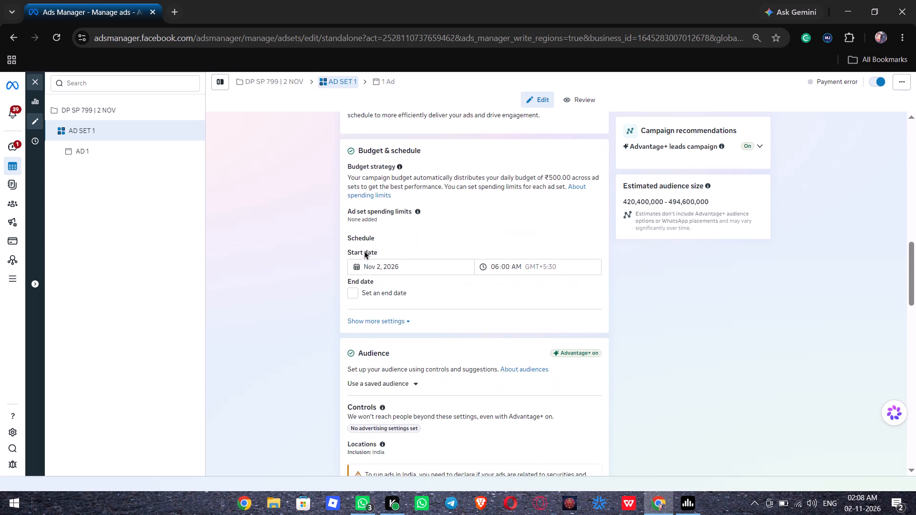
pyautogui.click(40, 84)
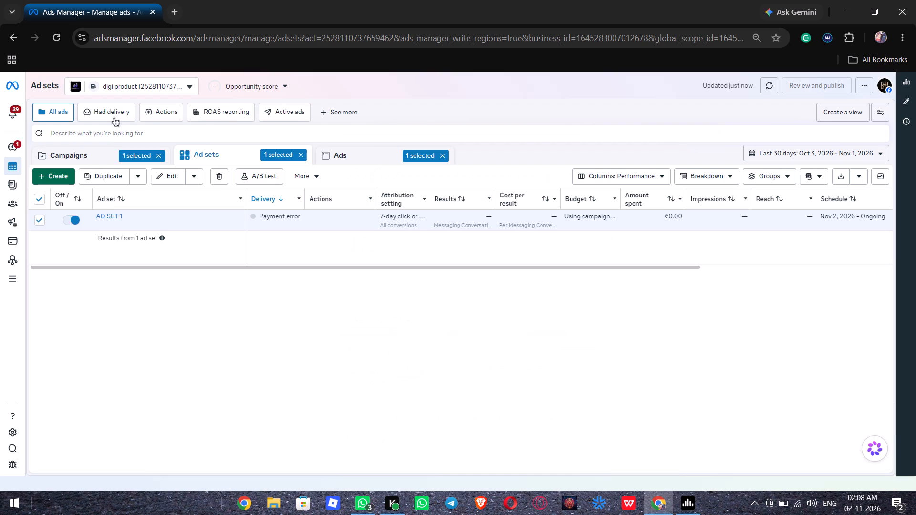
# Clear the selected campaign, ad set and ad so that the lists are unfiltered.
pyautogui.click(159, 158)
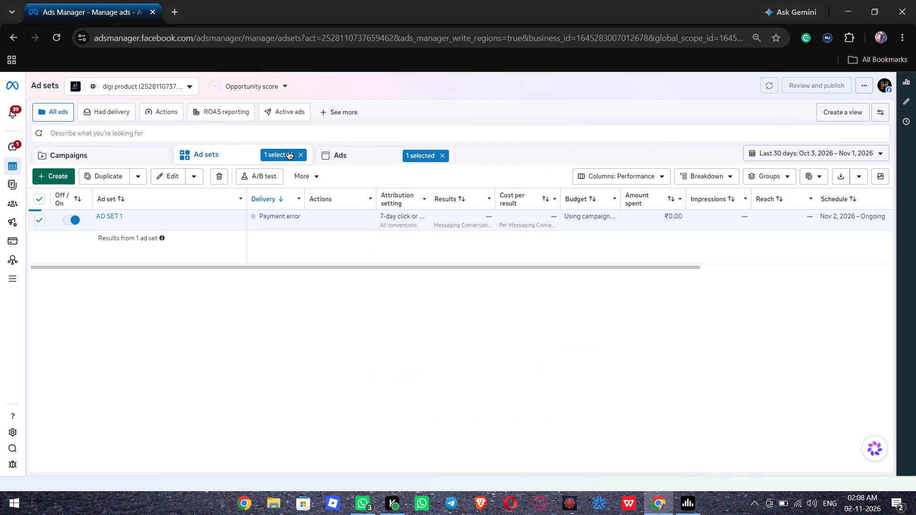
pyautogui.click(307, 154)
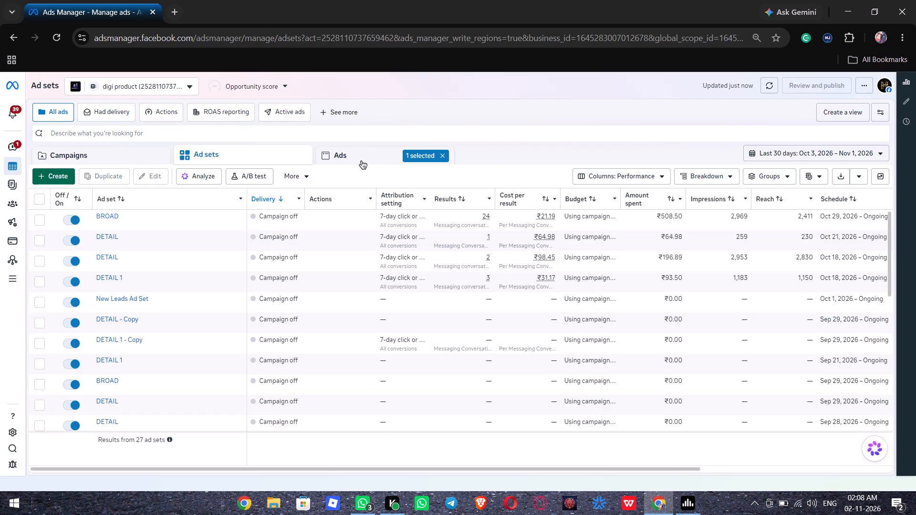
pyautogui.click(440, 159)
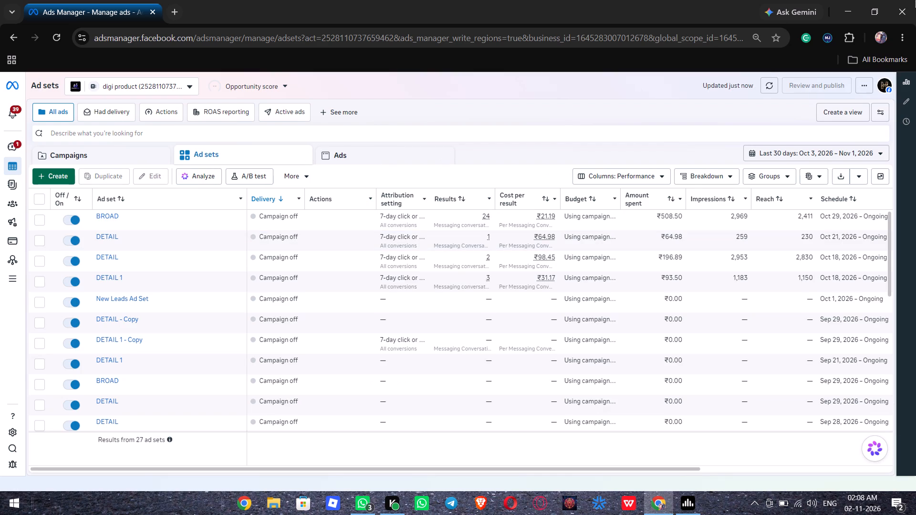
# Close the Ads Manager browser window and return to the desktop.
pyautogui.click(915, 0)
pyautogui.click(915, 0)
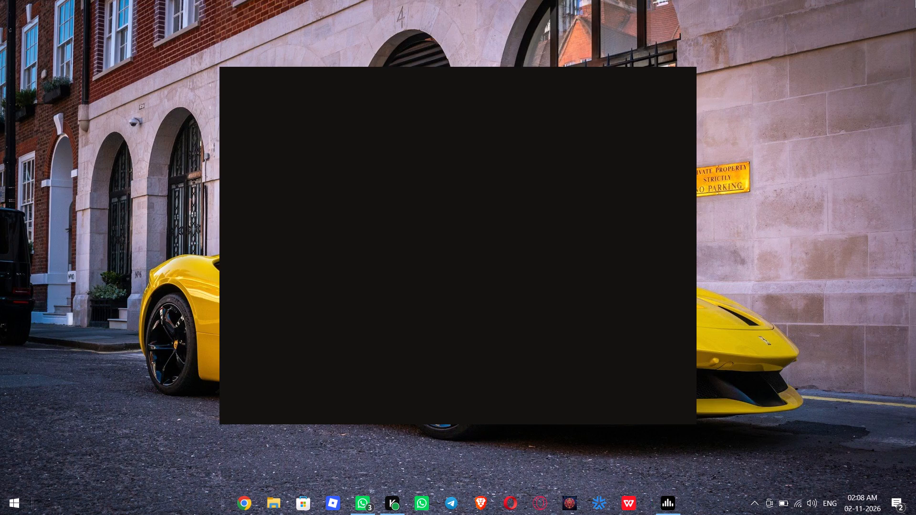